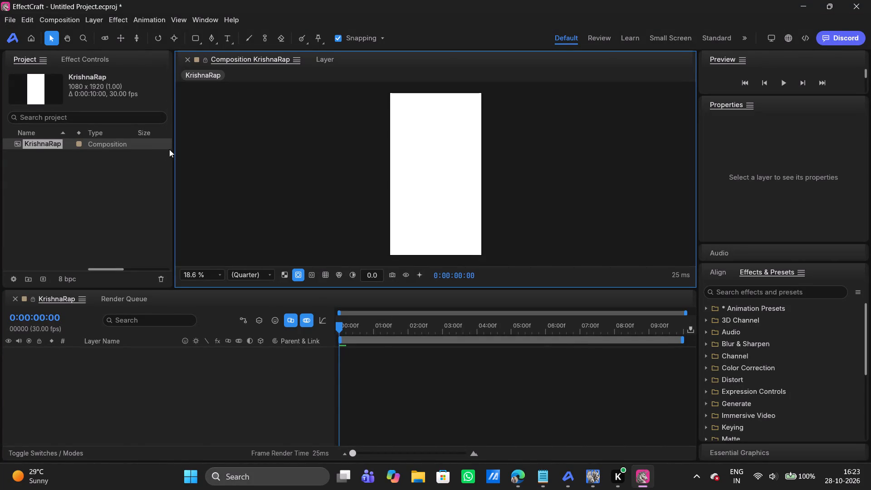
# Widen the Project panel and create a new folder in it named Images.
pyautogui.moveTo(175, 152); pyautogui.dragTo(323, 161)
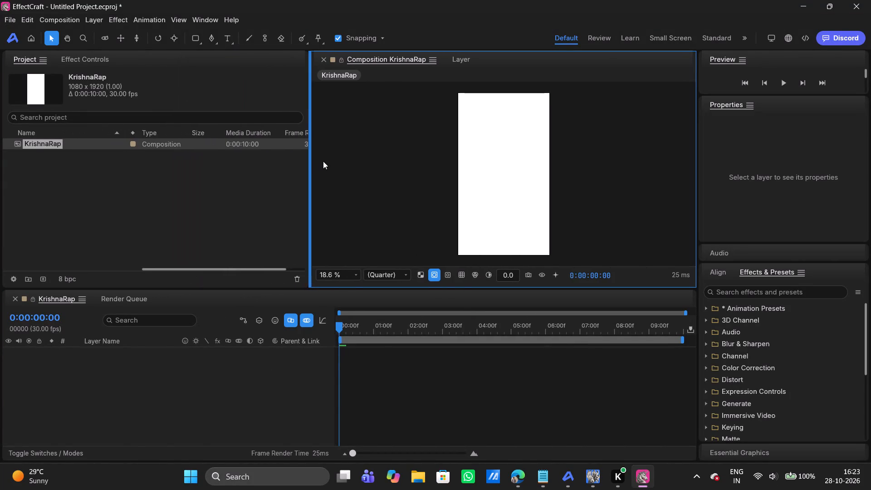
pyautogui.moveTo(323, 161); pyautogui.dragTo(319, 162)
pyautogui.rightClick(93, 164)
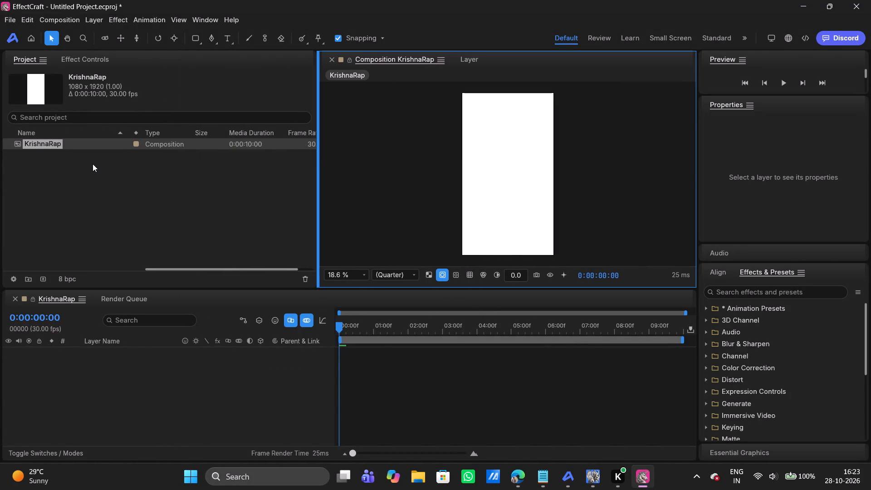
pyautogui.click(121, 191)
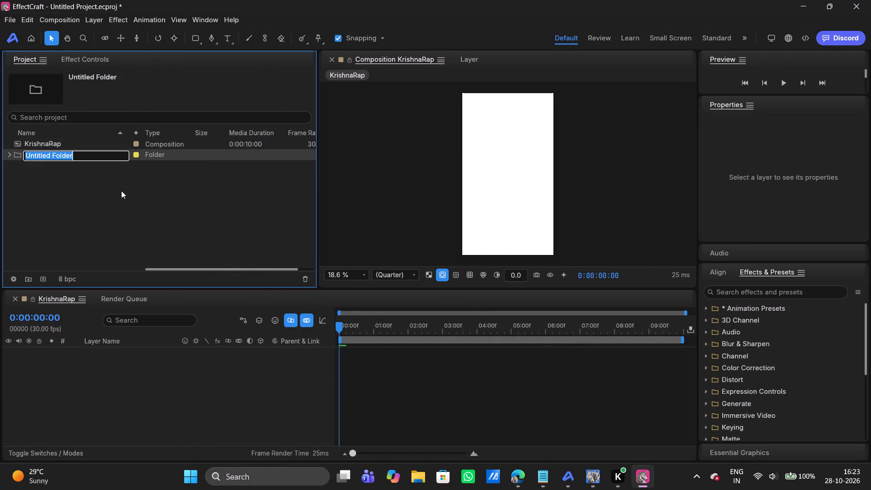
pyautogui.press('BackSpace')
pyautogui.write('Images')
pyautogui.press('Return')
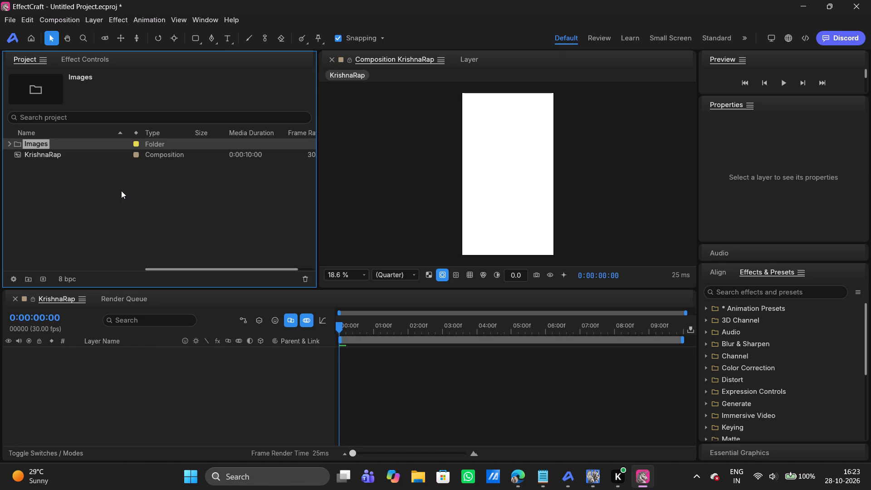
# Import all the PNG files from the EditImages folder inside Video Editing Practice > SecondEdit.
pyautogui.rightClick(73, 191)
pyautogui.click(83, 230)
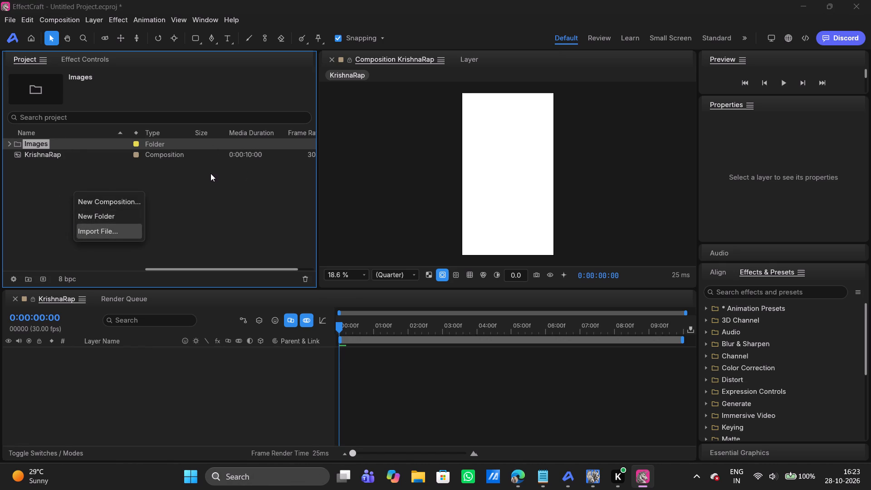
pyautogui.scroll(-3, 83, 188)
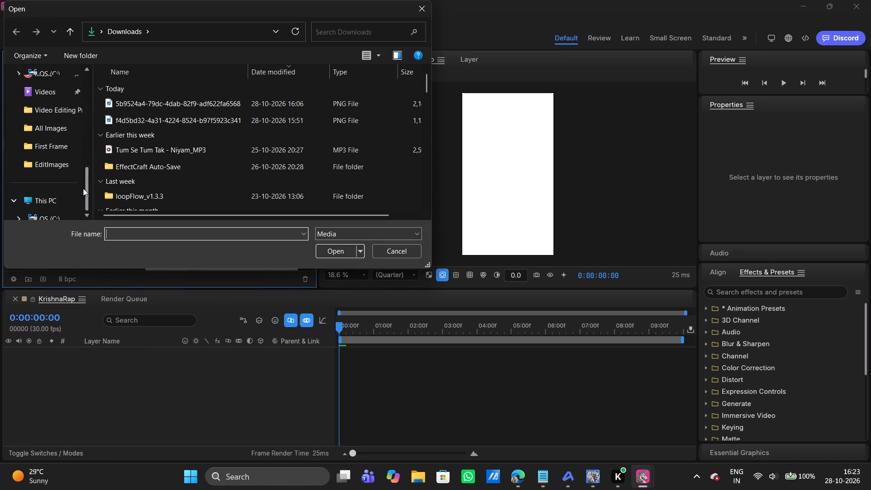
pyautogui.click(58, 127)
pyautogui.click(44, 146)
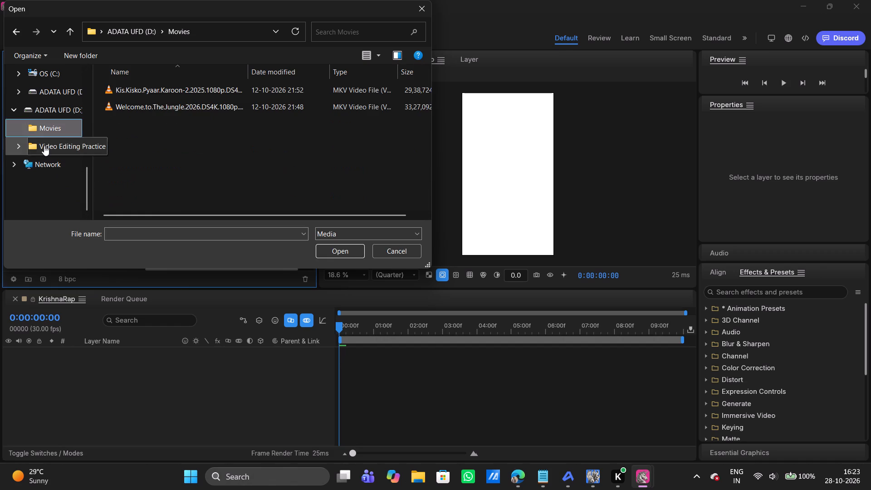
pyautogui.doubleClick(143, 121)
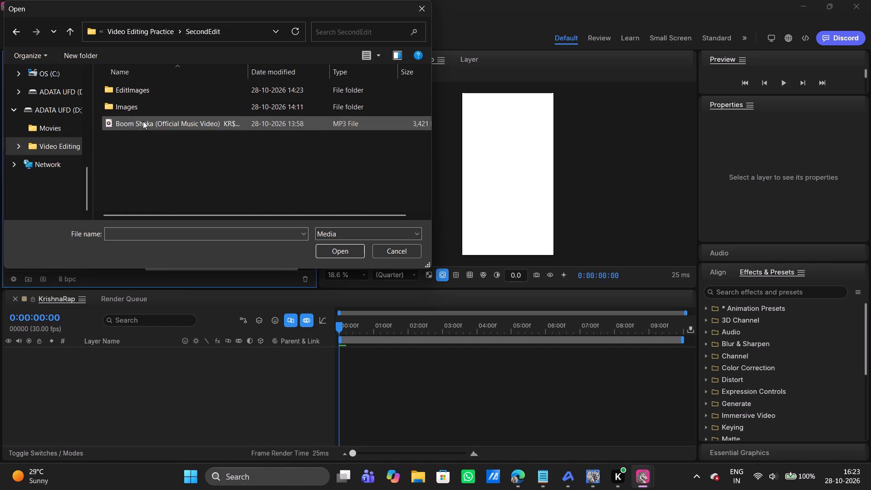
pyautogui.doubleClick(143, 89)
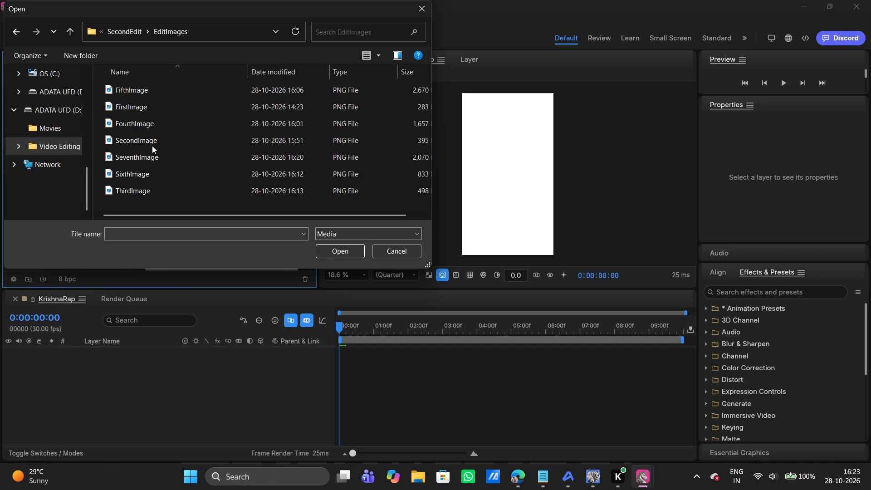
pyautogui.hotkey('ctrl', 'a')
pyautogui.press(']')
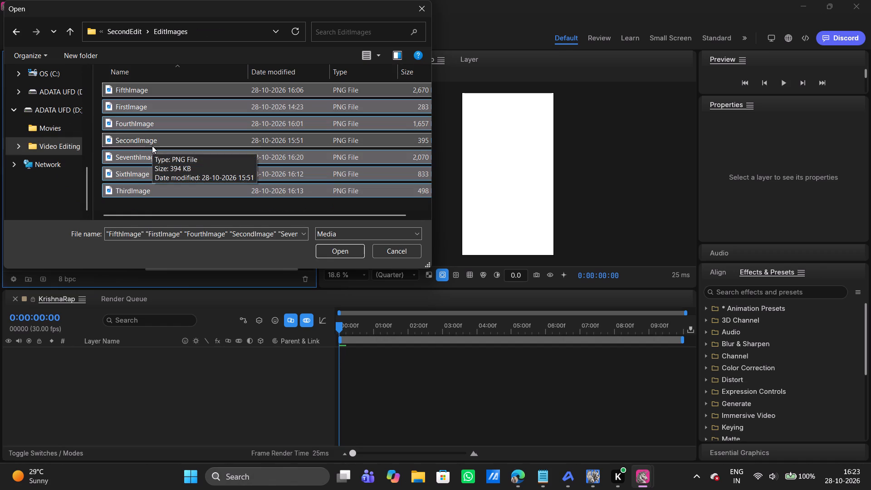
pyautogui.press('Return')
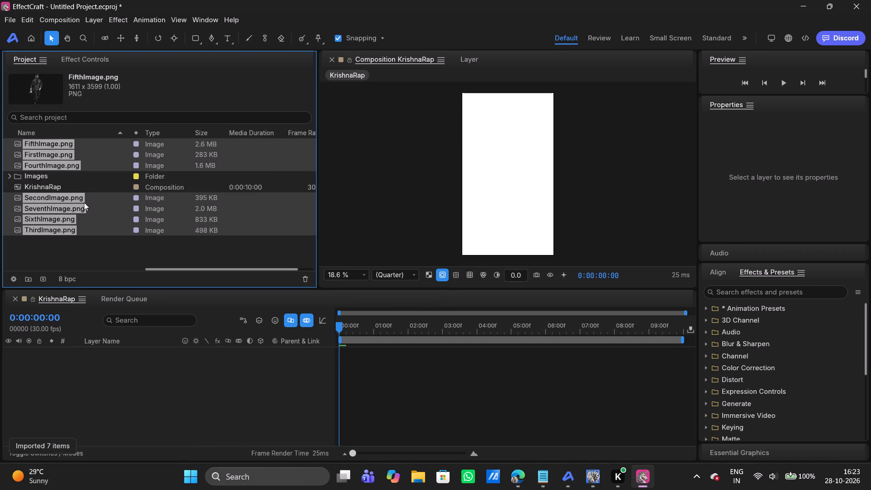
# Move all the imported PNG images into the Images folder of the project.
pyautogui.moveTo(48, 207); pyautogui.dragTo(32, 178)
pyautogui.click(78, 251)
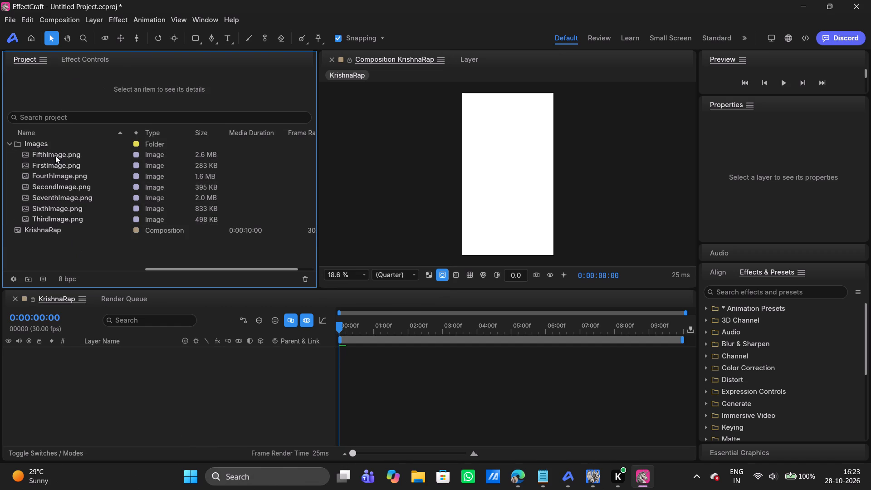
# Examine the thumbnails of the imported images one by one in the Images folder.
pyautogui.click(54, 155)
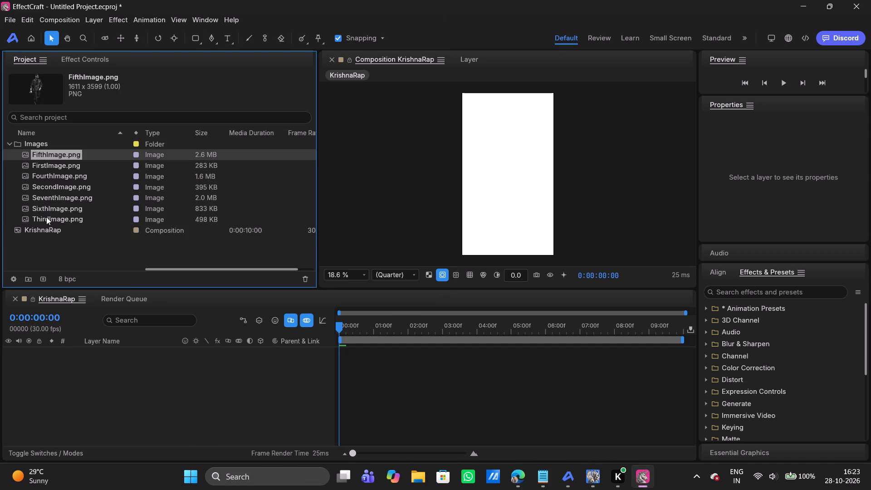
pyautogui.click(46, 217)
pyautogui.click(54, 207)
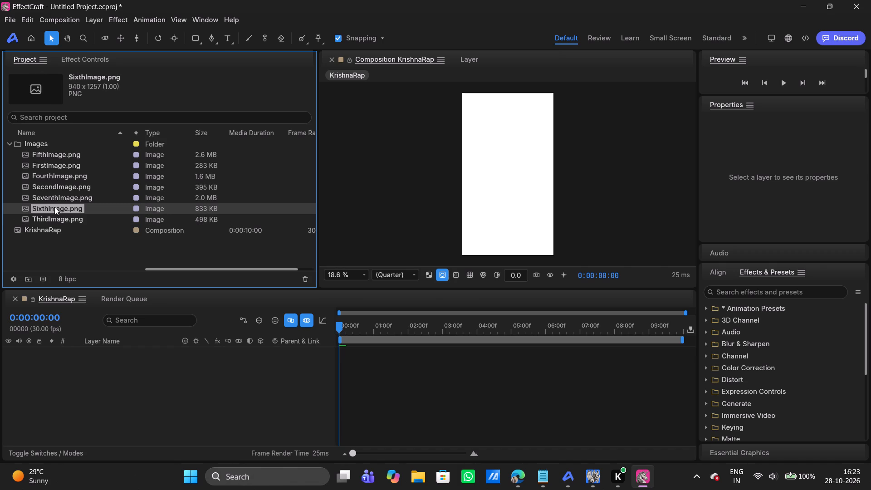
pyautogui.click(59, 198)
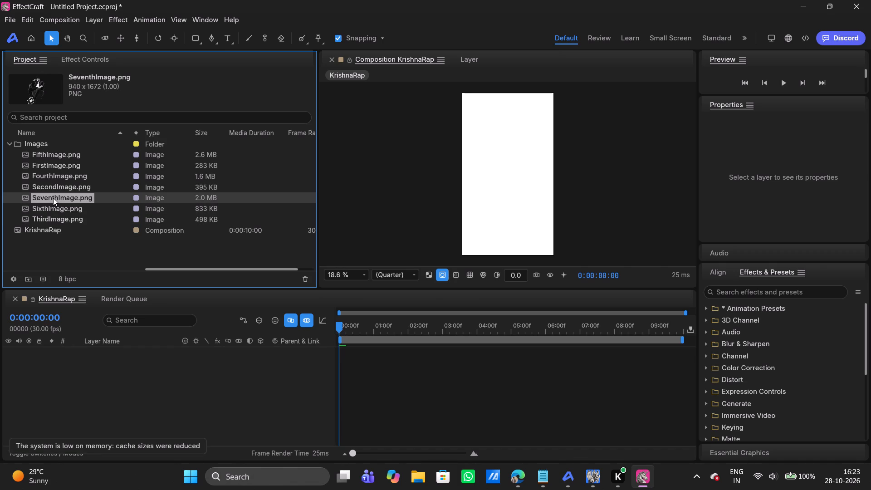
pyautogui.click(65, 187)
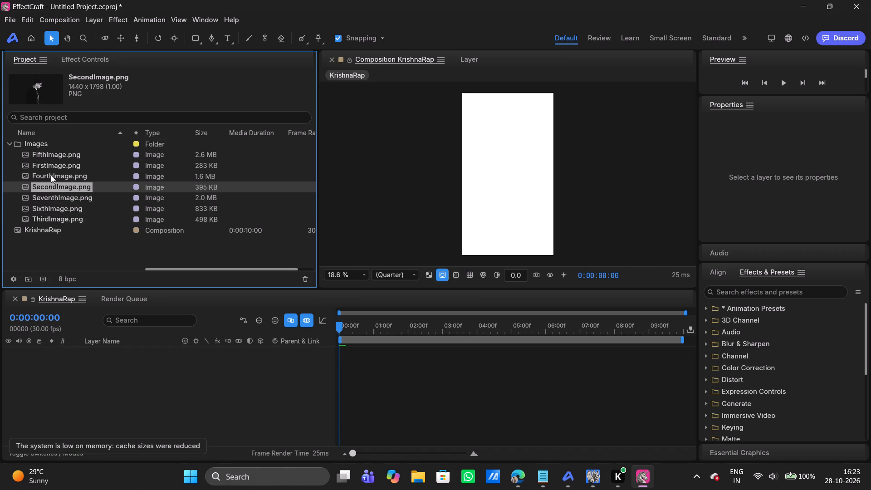
pyautogui.click(47, 175)
# Add FirstImage.png to the KrishnaRap composition timeline as a layer.
pyautogui.click(55, 165)
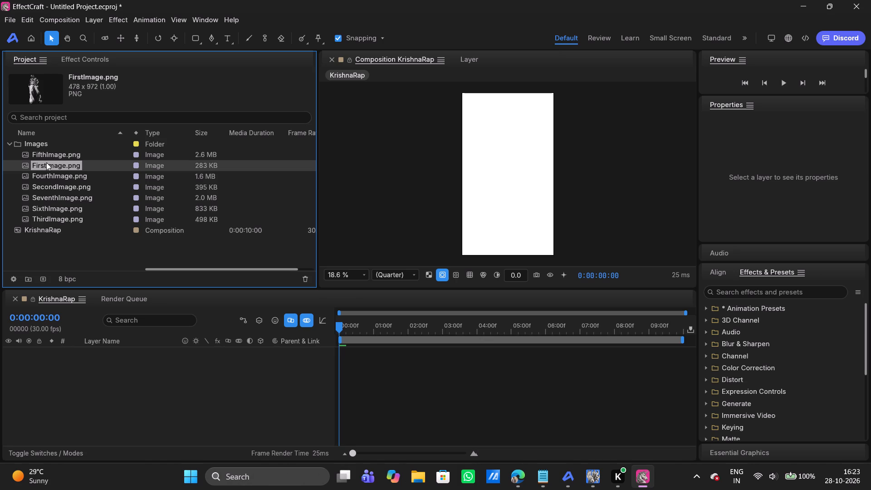
pyautogui.moveTo(46, 164); pyautogui.dragTo(105, 373)
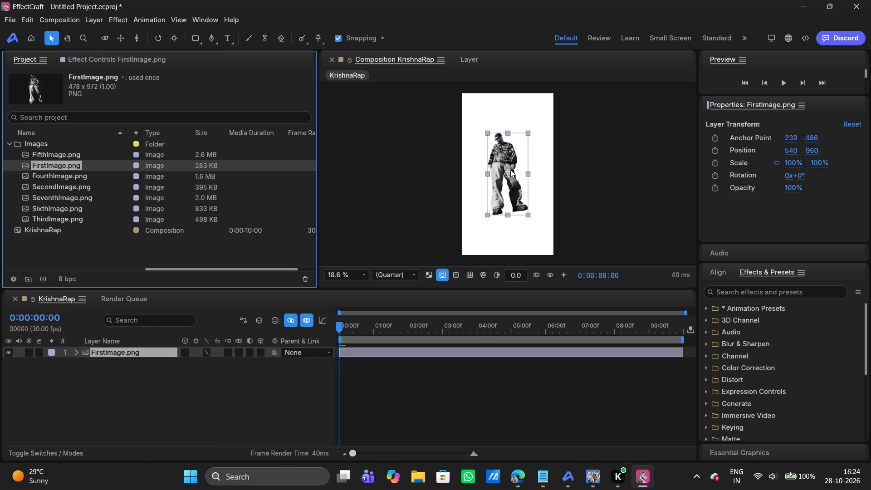
# Move the FirstImage.png layer straight down in the composition to a vertical position of about 1272.
pyautogui.press('Down')
pyautogui.click(368, 356)
pyautogui.press('Down')
pyautogui.press('Down')
pyautogui.press('Down')
pyautogui.press('Down')
pyautogui.press('Down')
pyautogui.press('Down')
pyautogui.press('Down')
pyautogui.press('Down')
pyautogui.press('Down')
pyautogui.press('Down')
pyautogui.press('Down')
pyautogui.press('Down')
pyautogui.press('Down')
pyautogui.press('Down')
pyautogui.press('Down')
pyautogui.press('Down')
pyautogui.press('Down')
pyautogui.press('Down')
pyautogui.press('Down')
pyautogui.press('Down')
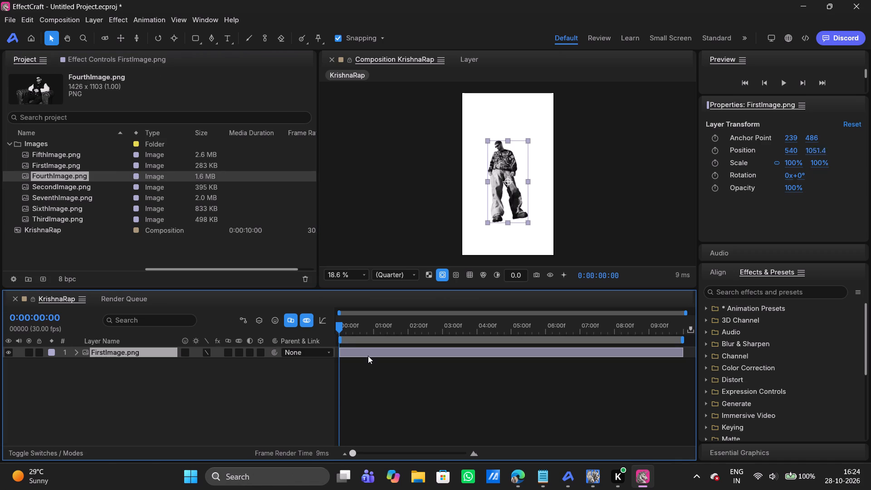
pyautogui.press('Up')
pyautogui.press('Up')
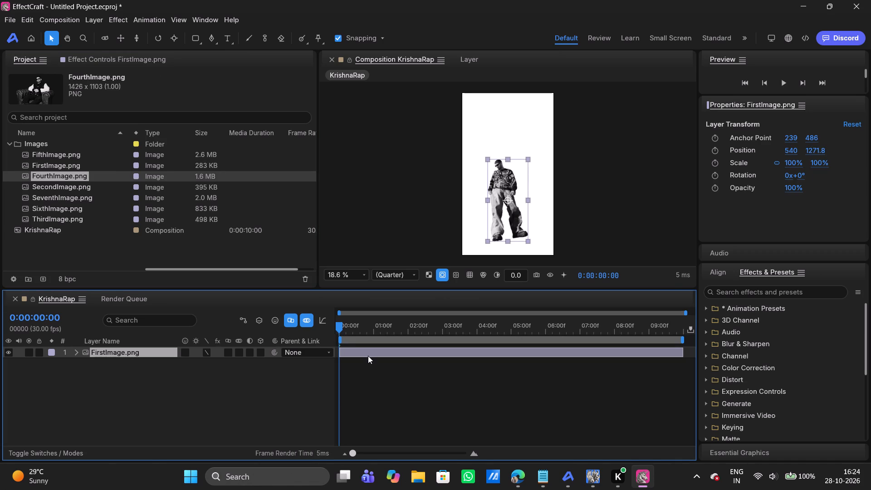
# Scale the FirstImage.png layer up uniformly to about 125%.
pyautogui.moveTo(800, 165); pyautogui.dragTo(805, 165)
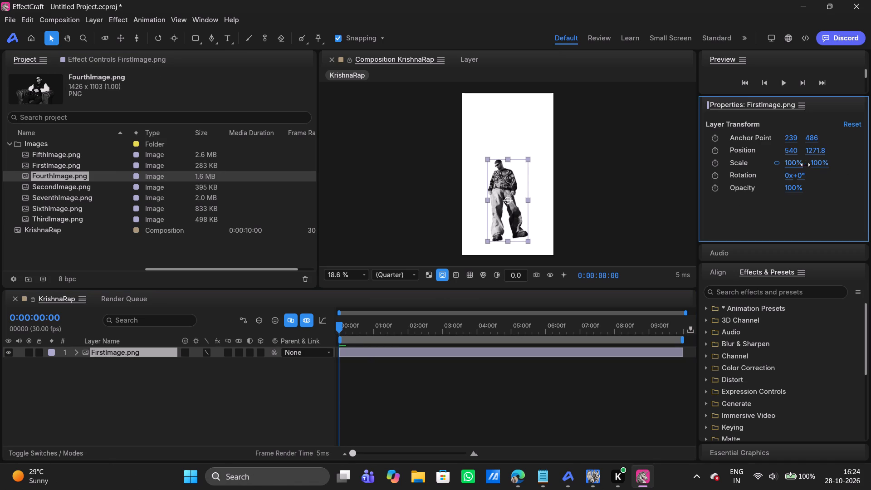
pyautogui.moveTo(805, 165); pyautogui.dragTo(817, 165)
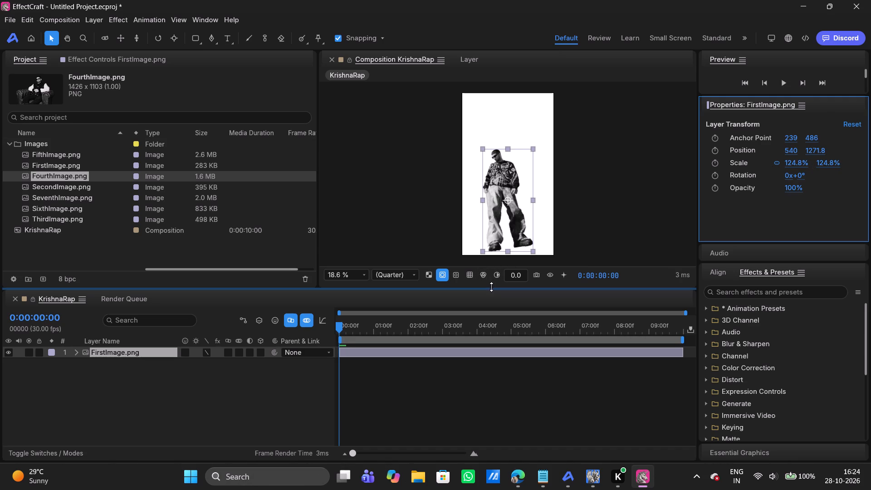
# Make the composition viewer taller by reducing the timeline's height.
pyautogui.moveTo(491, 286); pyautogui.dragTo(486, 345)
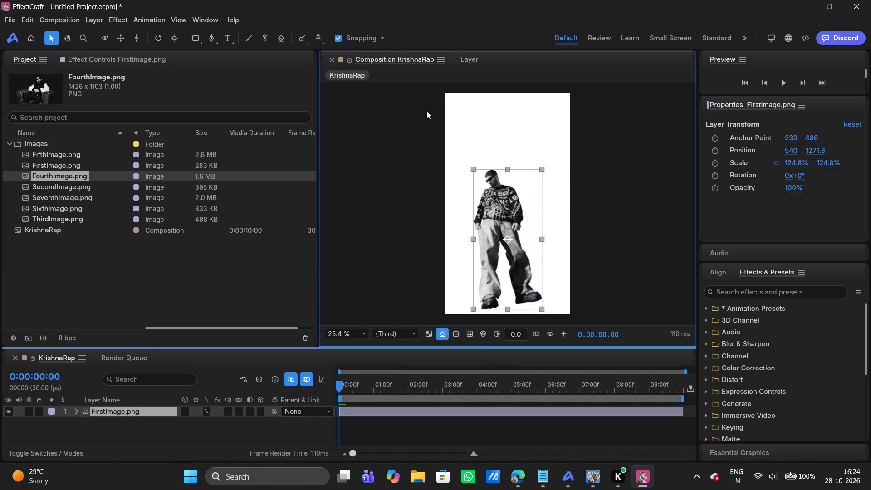
# Split the Composition panel off from the Layer panel and close the Layer panel.
pyautogui.moveTo(372, 61); pyautogui.dragTo(695, 246)
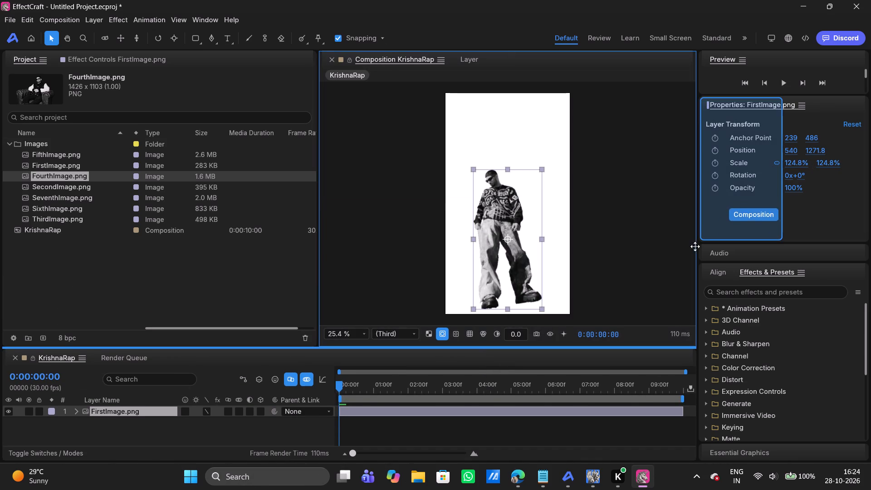
pyautogui.moveTo(695, 246); pyautogui.dragTo(646, 243)
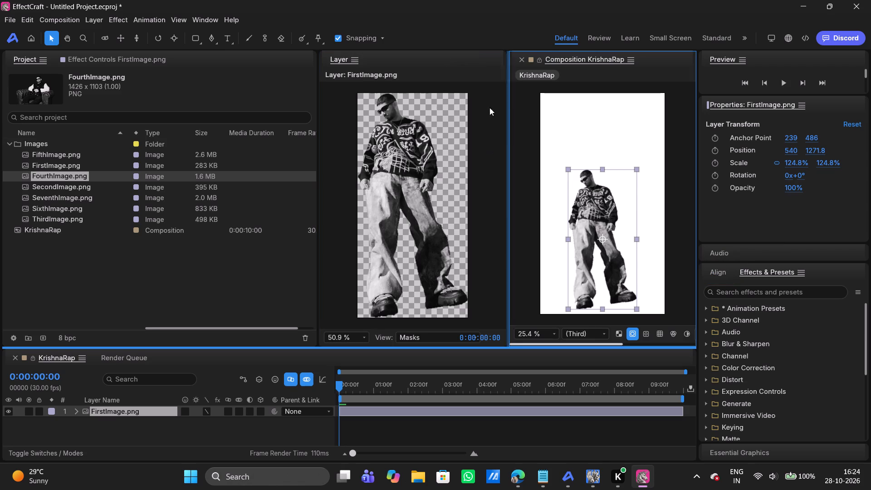
pyautogui.click(355, 61)
pyautogui.click(376, 72)
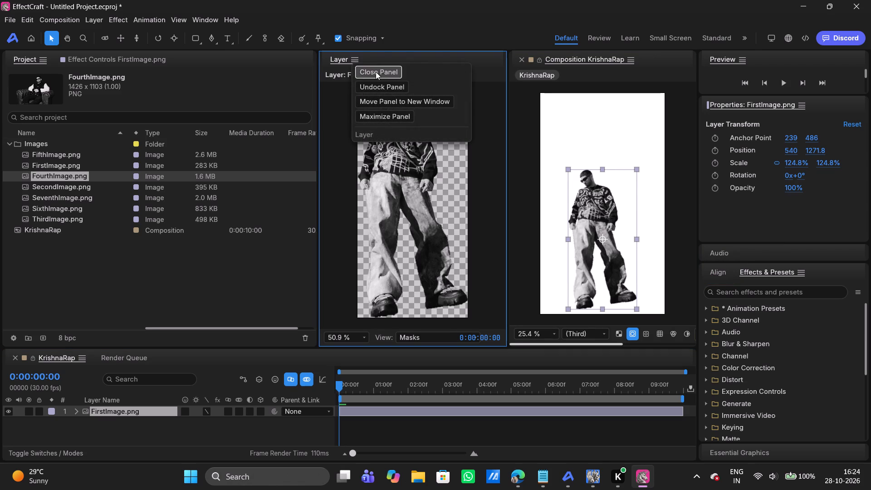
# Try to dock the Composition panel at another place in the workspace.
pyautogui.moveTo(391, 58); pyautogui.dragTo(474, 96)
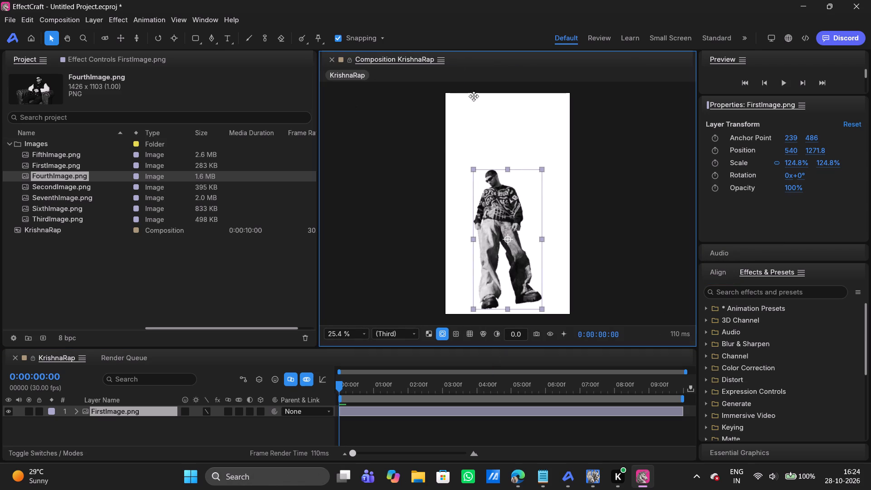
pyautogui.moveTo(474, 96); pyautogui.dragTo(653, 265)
# Resize the workspace so the Project panel is much wider, the composition viewer narrow, and the timeline taller.
pyautogui.click(320, 176)
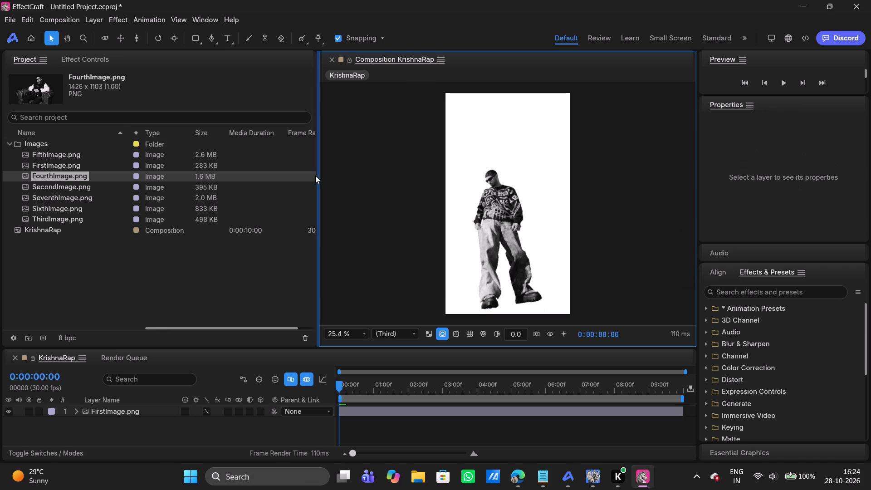
pyautogui.click(315, 176)
pyautogui.click(331, 176)
pyautogui.moveTo(319, 179); pyautogui.dragTo(532, 165)
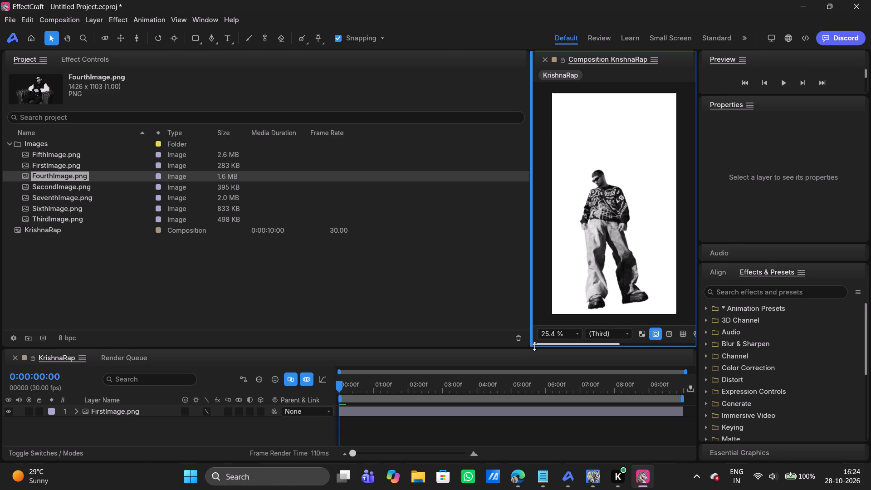
pyautogui.moveTo(535, 347); pyautogui.dragTo(591, 388)
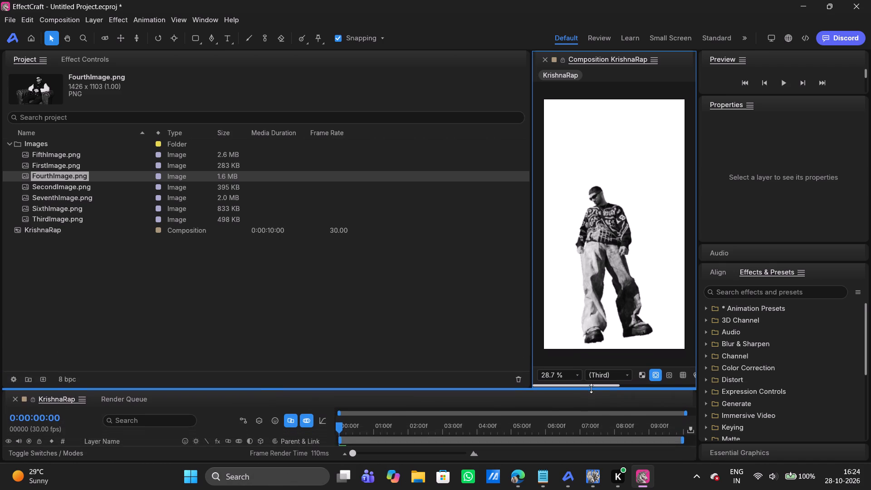
pyautogui.moveTo(591, 388); pyautogui.dragTo(591, 274)
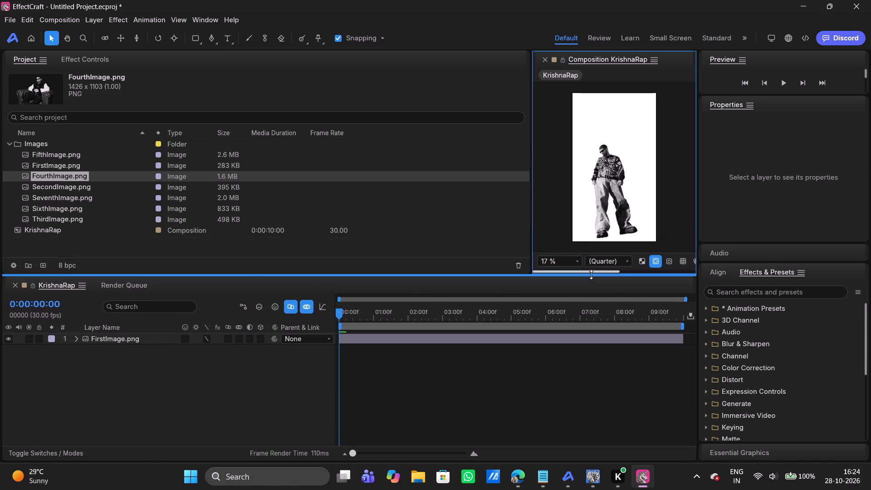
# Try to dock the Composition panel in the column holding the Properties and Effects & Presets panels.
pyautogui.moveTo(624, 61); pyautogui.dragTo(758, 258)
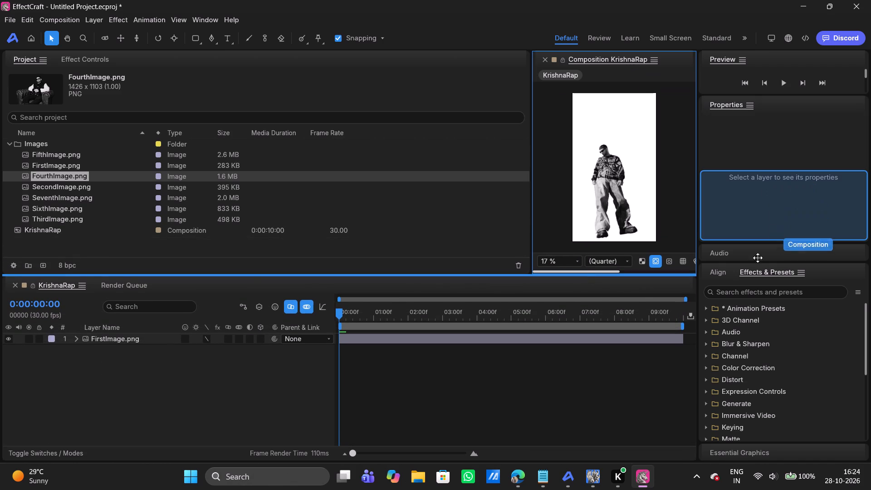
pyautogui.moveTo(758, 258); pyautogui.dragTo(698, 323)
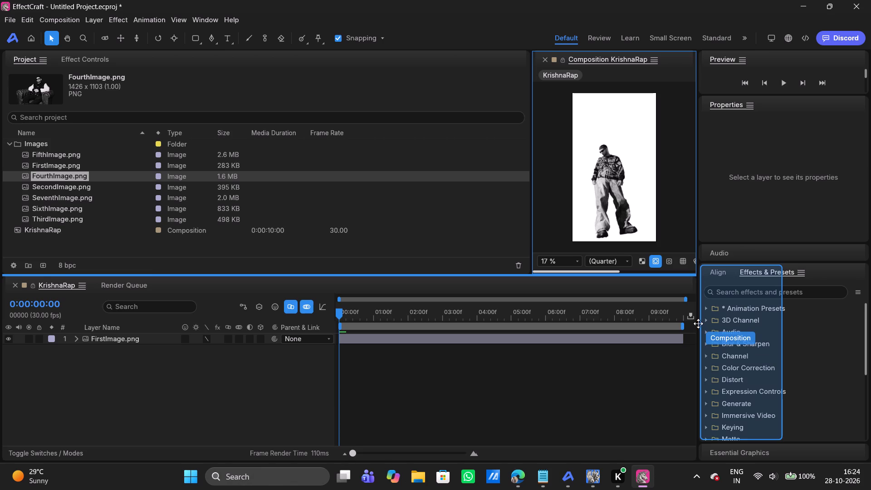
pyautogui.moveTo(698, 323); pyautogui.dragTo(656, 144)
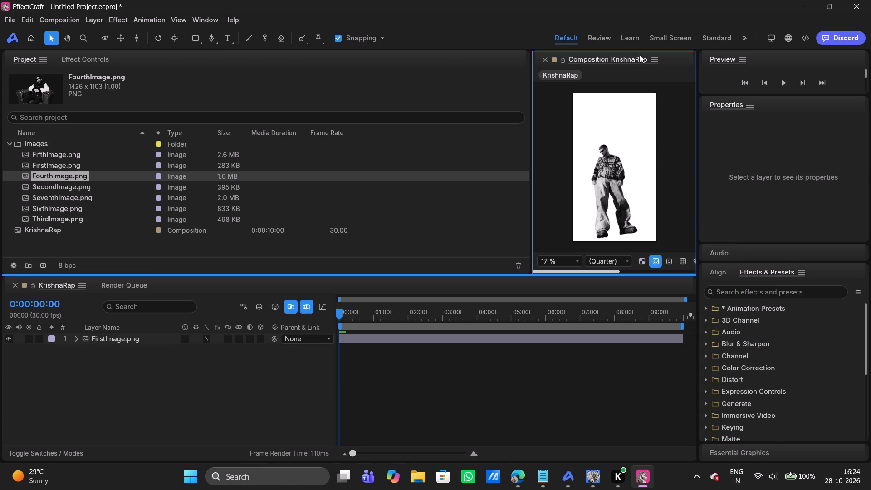
# Undock the Composition panel and arrange it as a tall, narrow floating viewer reaching from the workspace's top down over the timeline.
pyautogui.click(648, 58)
pyautogui.click(655, 59)
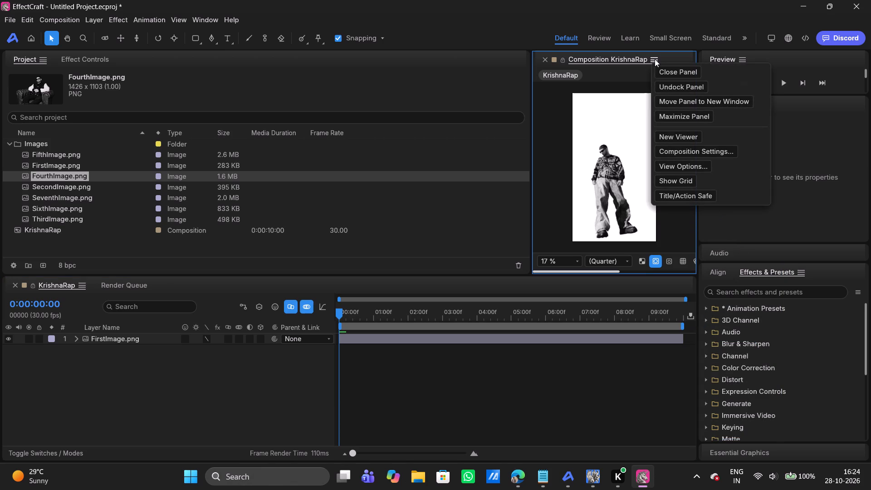
pyautogui.click(673, 83)
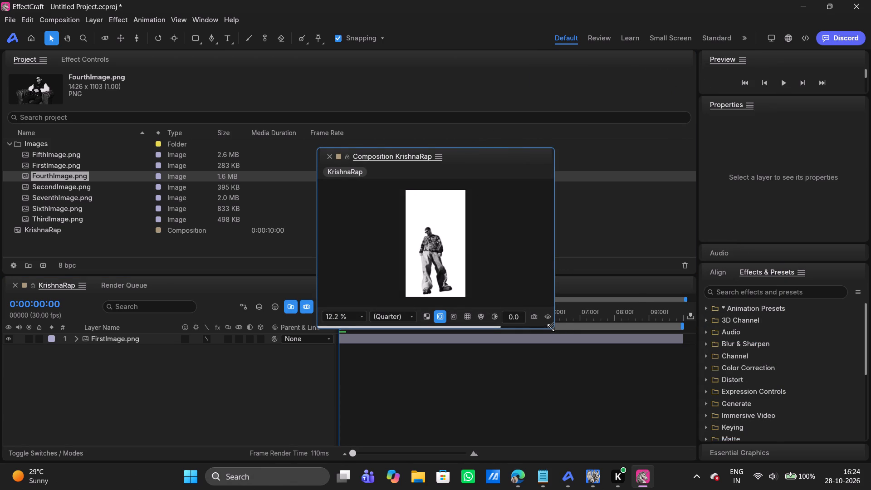
pyautogui.moveTo(551, 328); pyautogui.dragTo(563, 479)
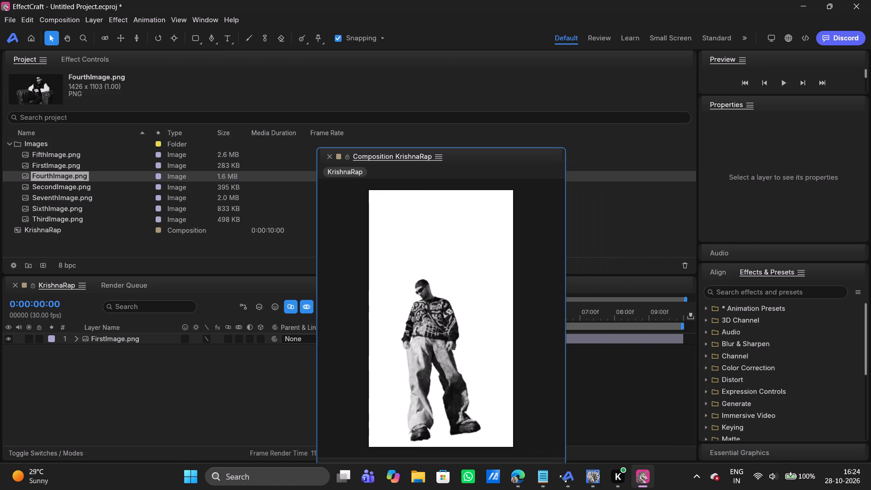
pyautogui.moveTo(563, 479); pyautogui.dragTo(514, 480)
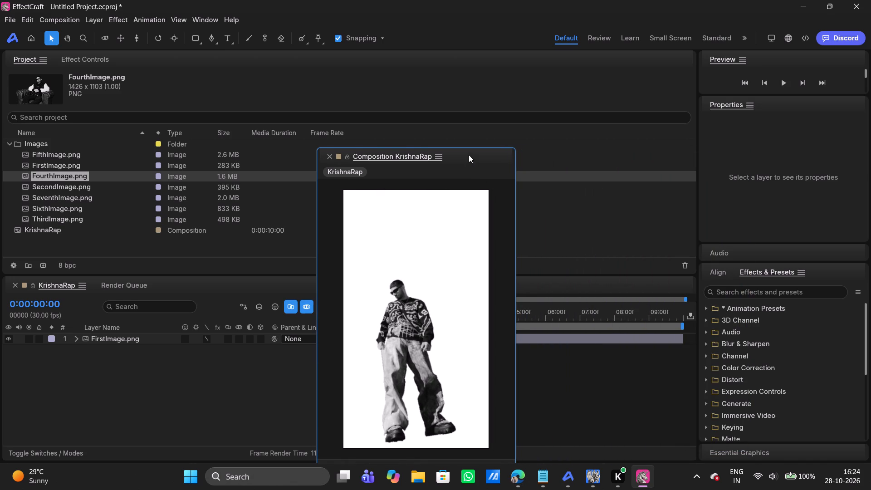
pyautogui.moveTo(469, 155); pyautogui.dragTo(531, 0)
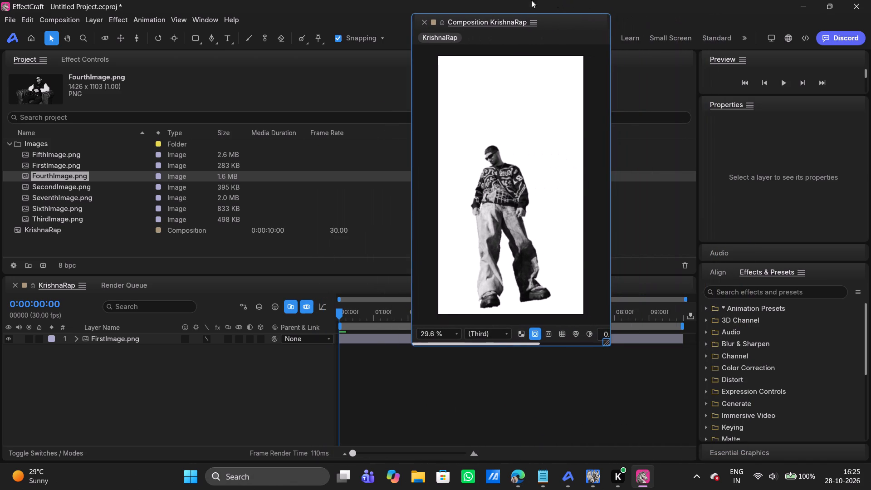
pyautogui.moveTo(531, 0); pyautogui.dragTo(476, 0)
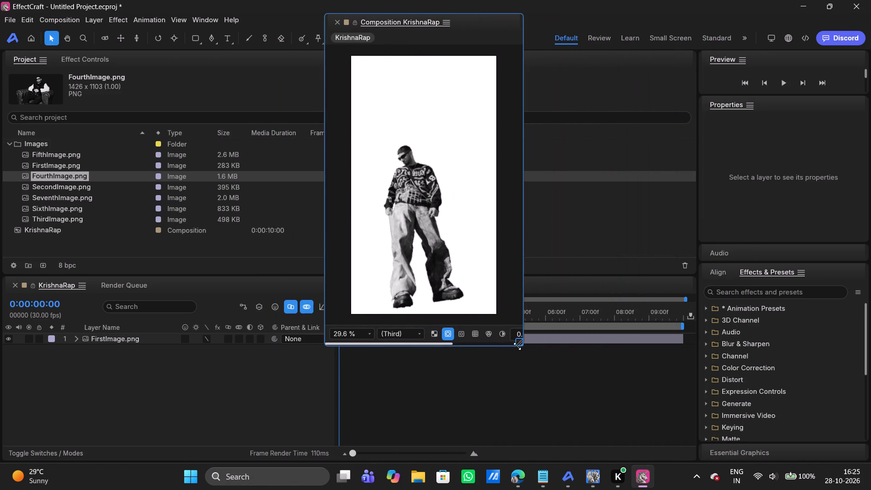
pyautogui.moveTo(519, 343); pyautogui.dragTo(546, 391)
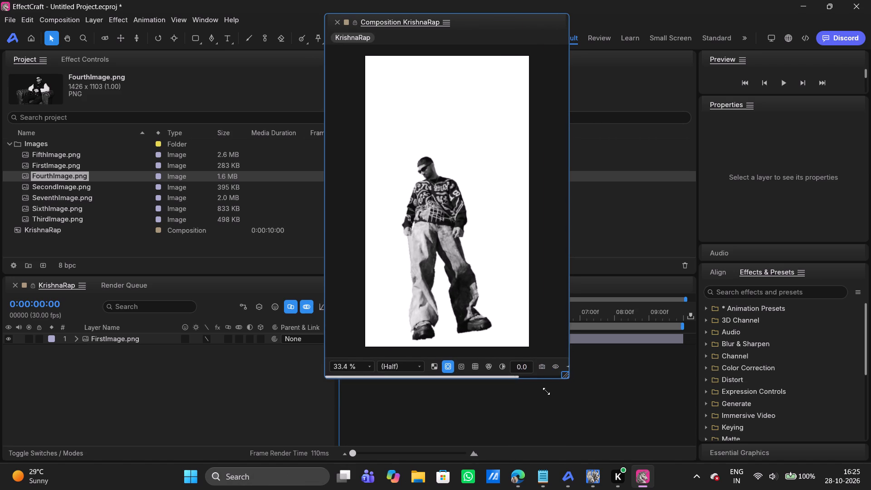
pyautogui.moveTo(546, 391); pyautogui.dragTo(528, 393)
# Reposition the FirstImage.png layer slightly higher and horizontally centred in the composition, at about 540, 1243.5.
pyautogui.click(587, 337)
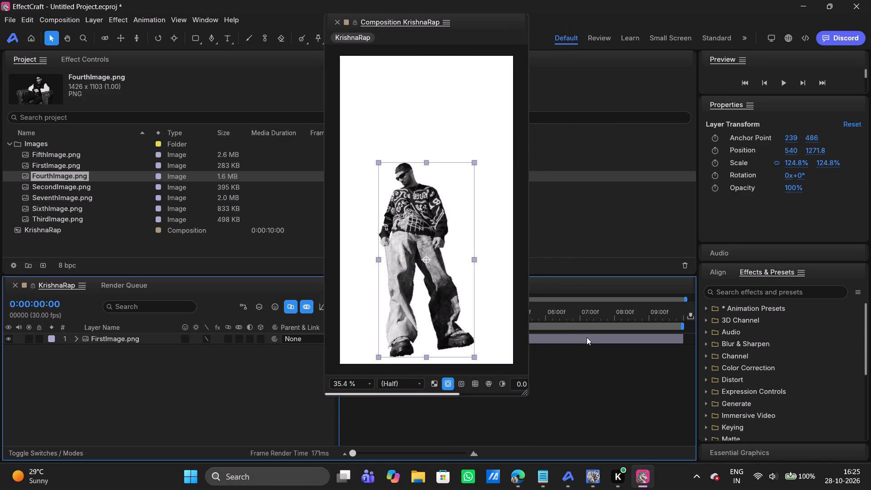
pyautogui.moveTo(424, 260); pyautogui.dragTo(434, 243)
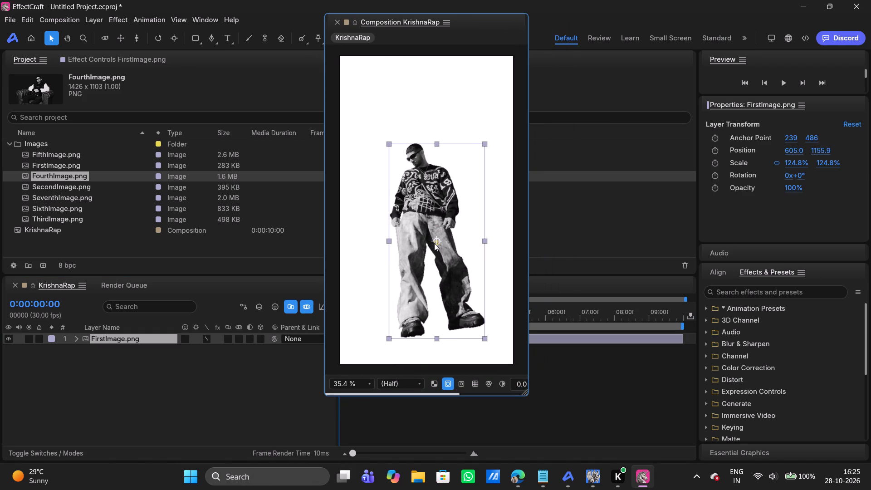
pyautogui.moveTo(434, 243); pyautogui.dragTo(428, 257)
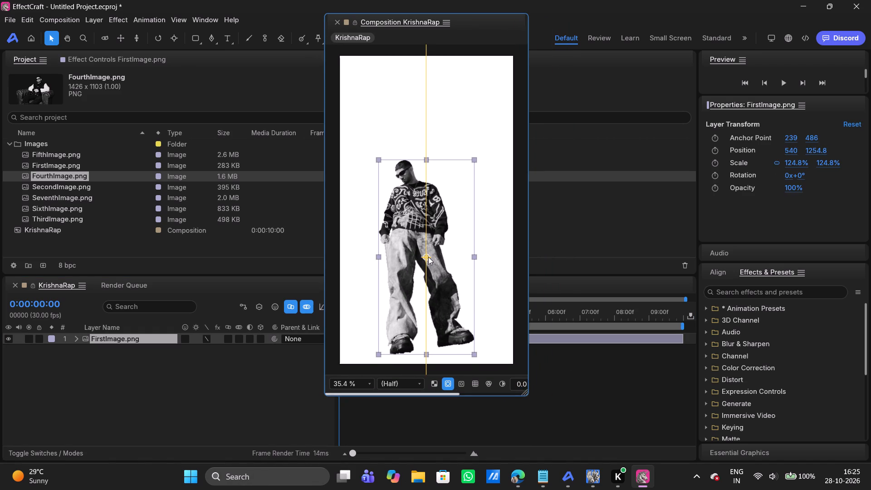
pyautogui.moveTo(428, 257); pyautogui.dragTo(429, 255)
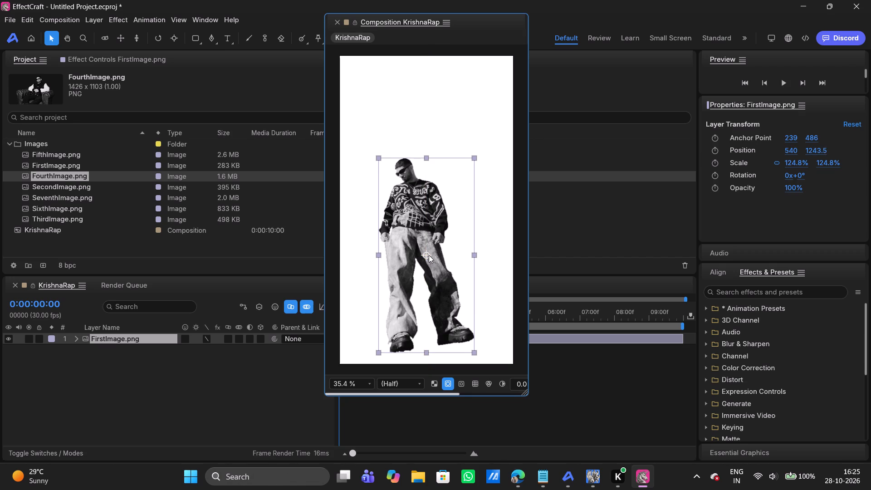
# Make the FirstImage.png layer 3D and tilt it backwards with an X Rotation of about -73.2°.
pyautogui.click(264, 341)
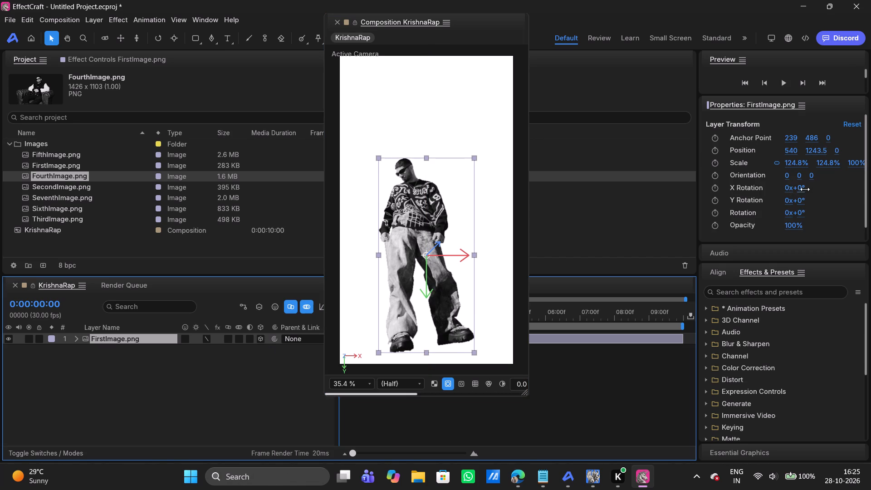
pyautogui.moveTo(804, 187); pyautogui.dragTo(837, 186)
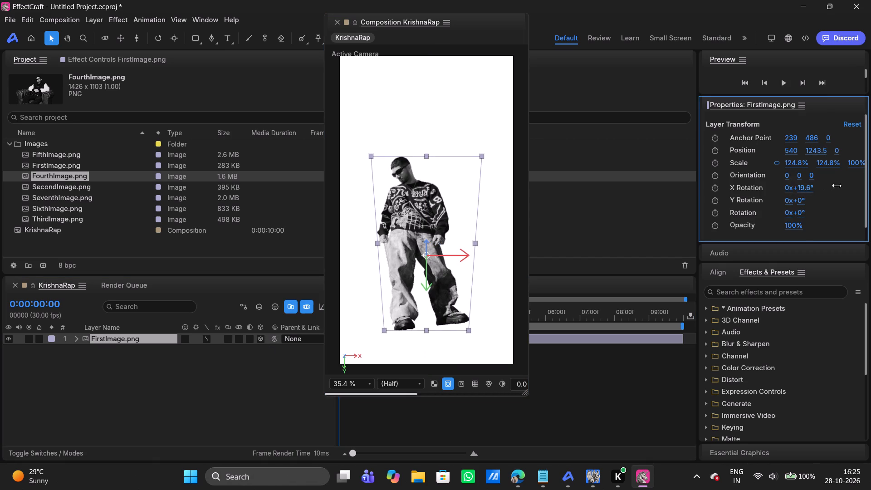
pyautogui.moveTo(837, 186); pyautogui.dragTo(789, 182)
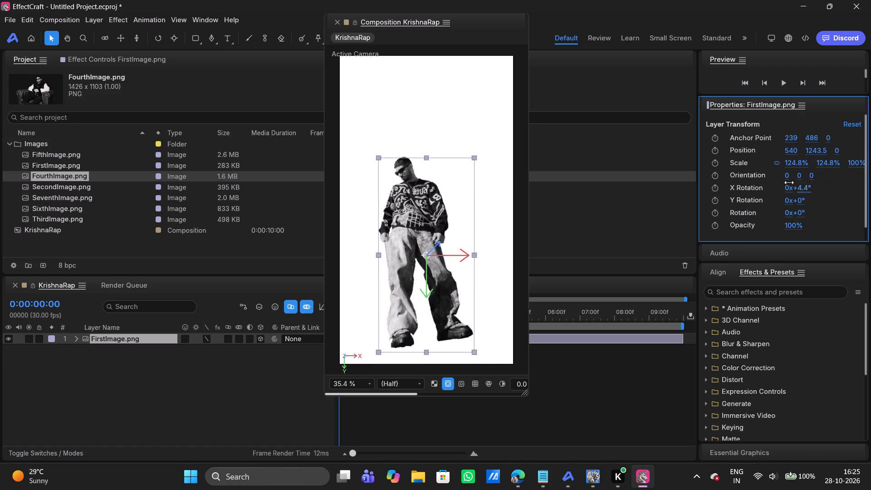
pyautogui.moveTo(789, 182); pyautogui.dragTo(707, 176)
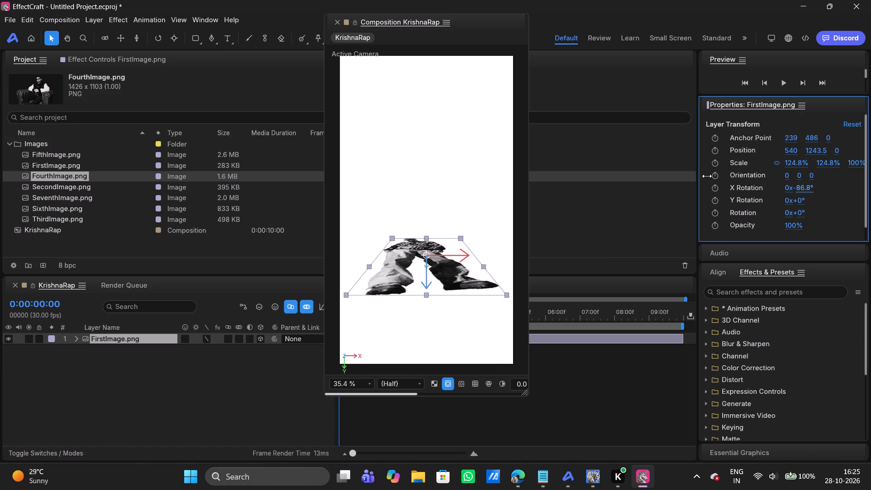
pyautogui.moveTo(707, 176); pyautogui.dragTo(764, 157)
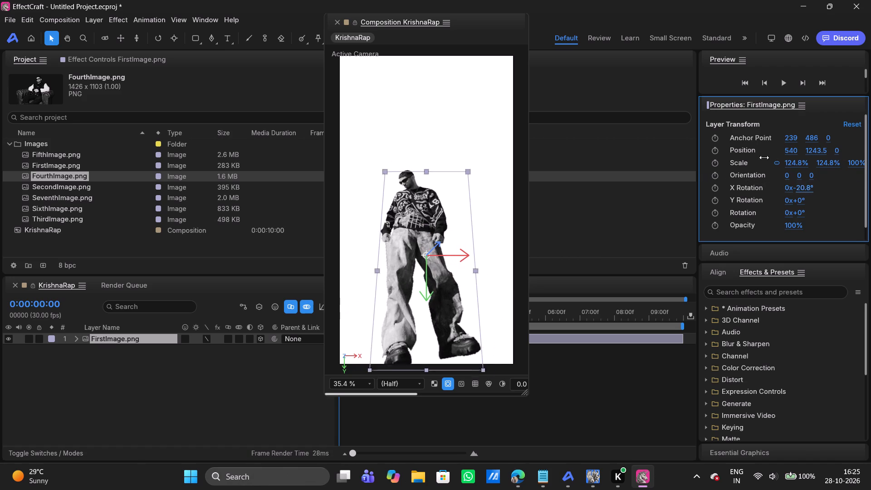
pyautogui.moveTo(764, 157); pyautogui.dragTo(746, 155)
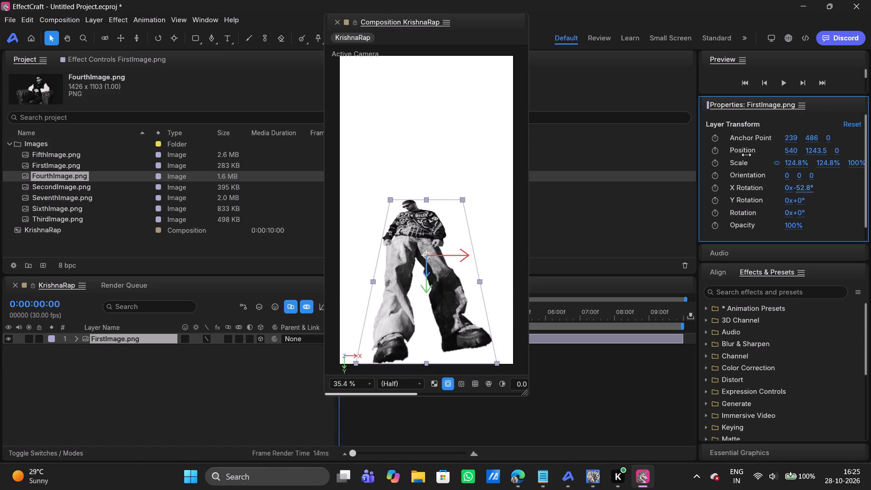
pyautogui.moveTo(746, 155); pyautogui.dragTo(722, 147)
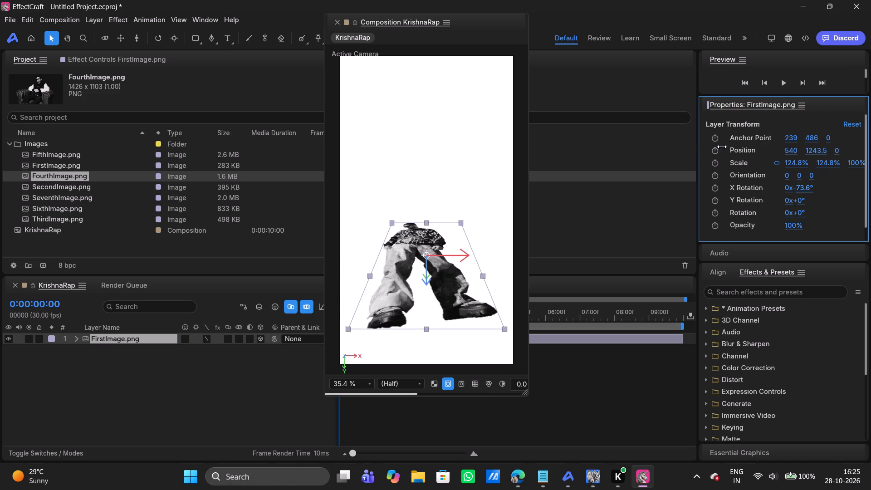
pyautogui.moveTo(722, 147); pyautogui.dragTo(722, 147)
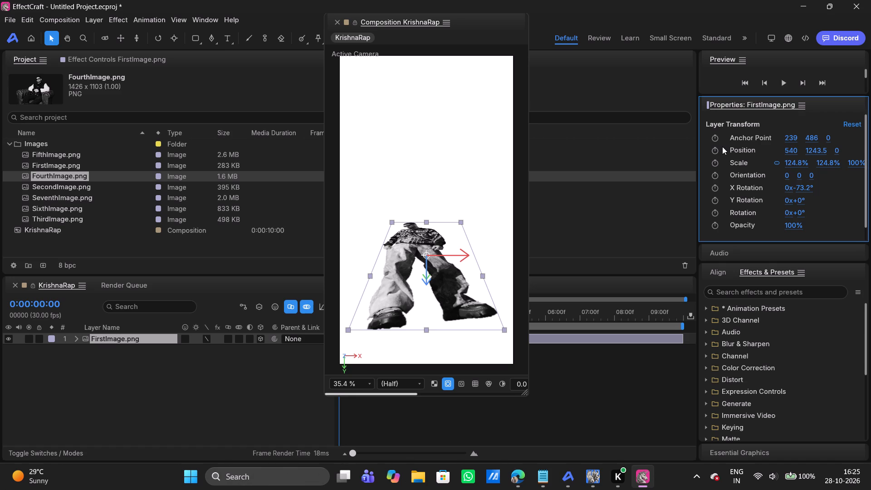
# Bring the FirstImage.png layer closer to the camera with a Z position of about -976.8, and deselect it.
pyautogui.moveTo(834, 150); pyautogui.dragTo(23, 157)
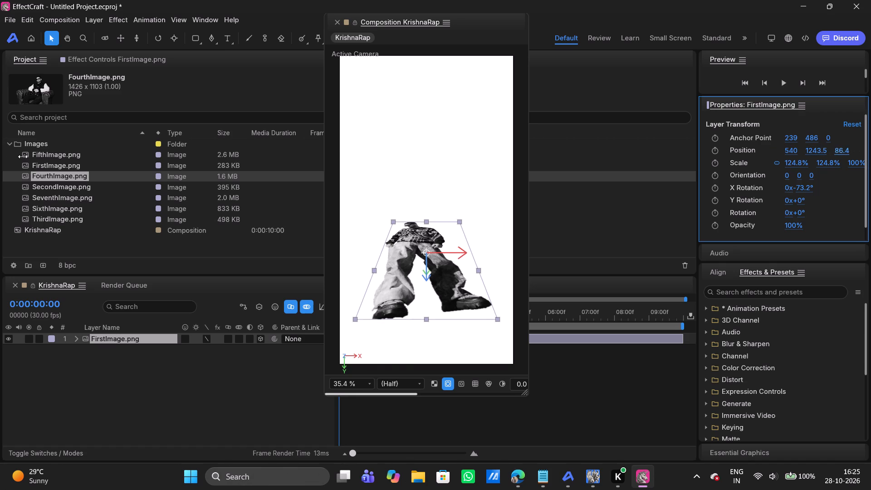
pyautogui.moveTo(23, 157); pyautogui.dragTo(347, 156)
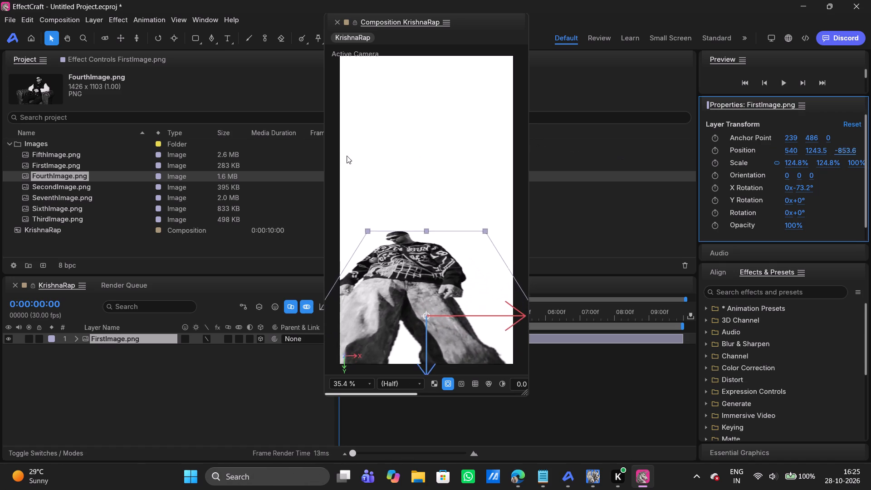
pyautogui.moveTo(347, 156); pyautogui.dragTo(328, 158)
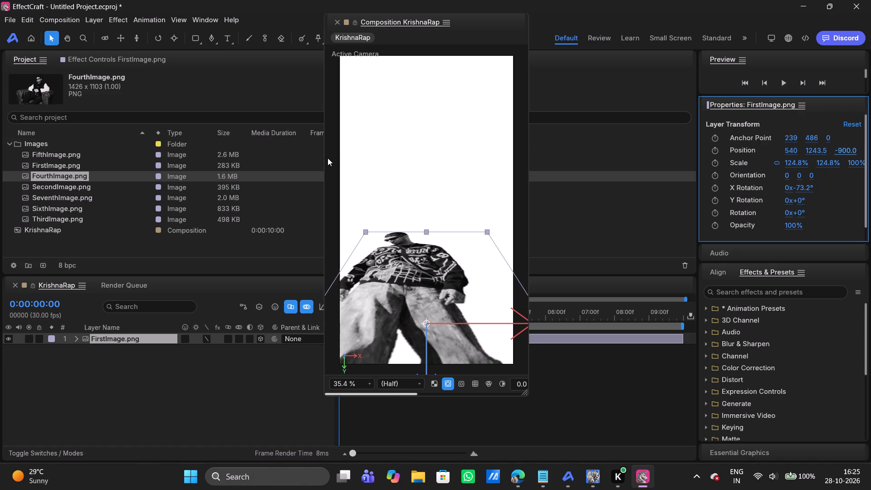
pyautogui.moveTo(328, 158); pyautogui.dragTo(271, 159)
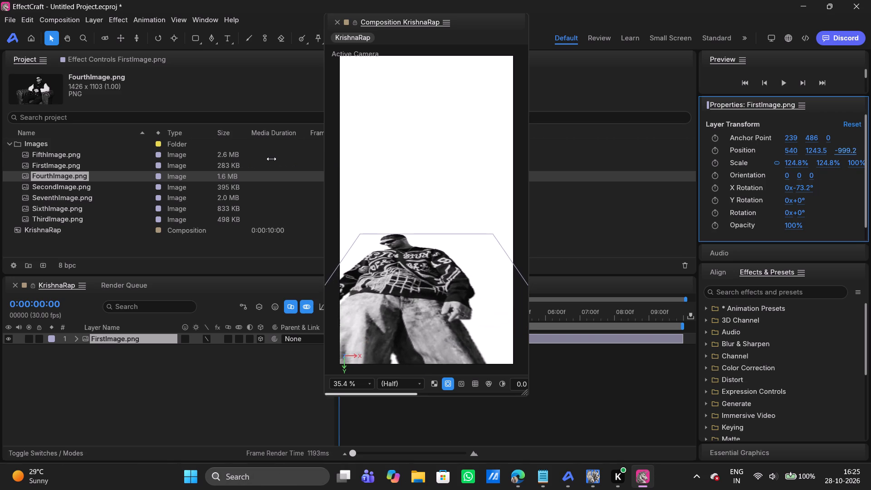
pyautogui.moveTo(271, 159); pyautogui.dragTo(284, 153)
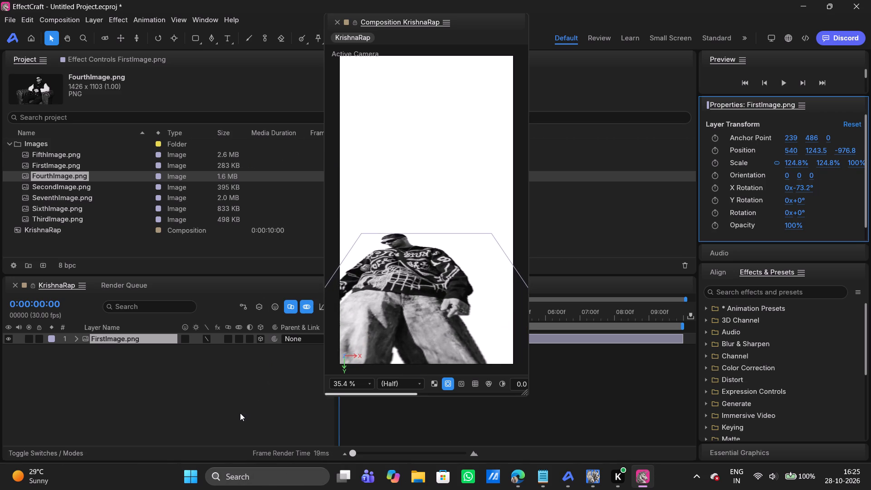
pyautogui.click(240, 413)
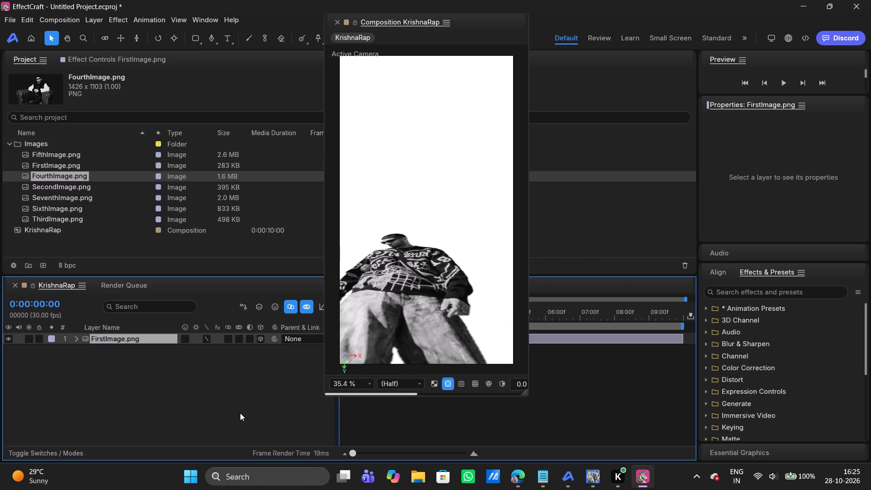
# Add SixthImage.png from the Images folder to the KrishnaRap timeline and place its layer above FirstImage.png.
pyautogui.click(55, 162)
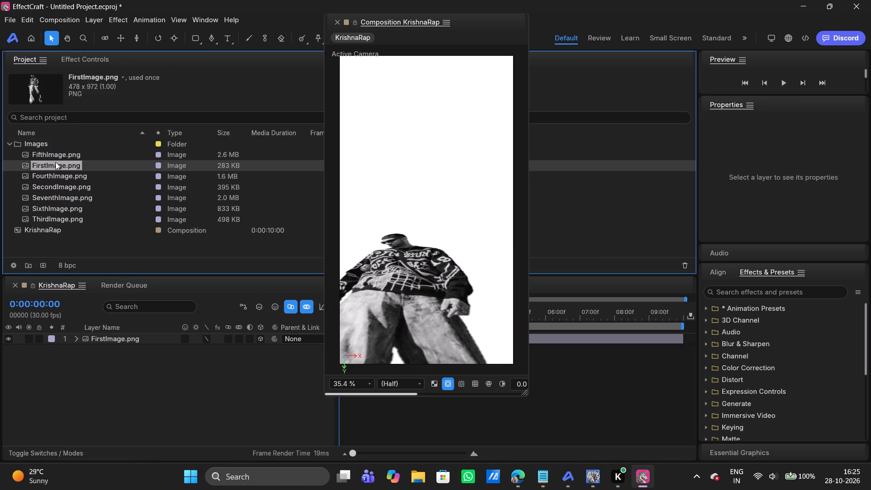
pyautogui.click(51, 187)
pyautogui.click(39, 200)
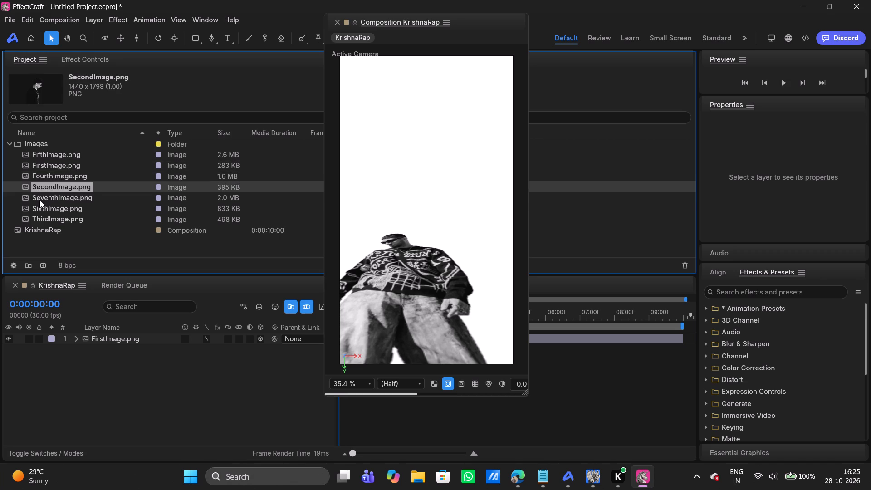
pyautogui.moveTo(39, 200); pyautogui.dragTo(49, 198)
pyautogui.click(41, 206)
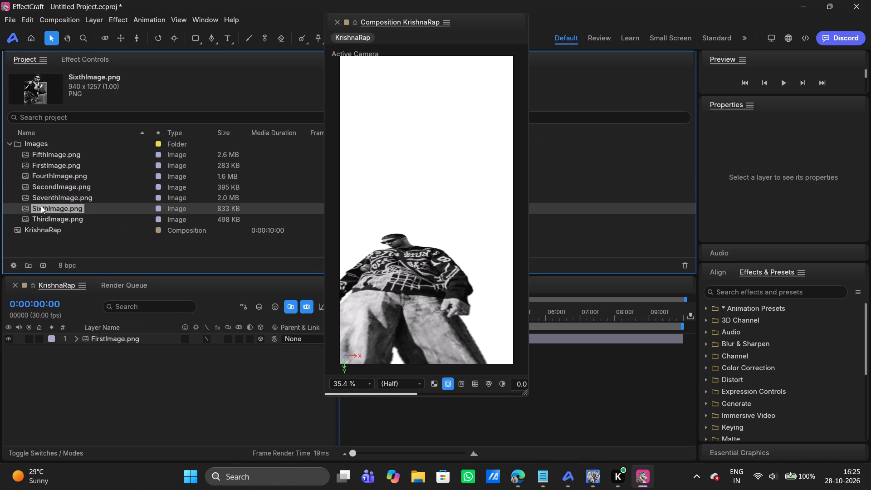
pyautogui.moveTo(39, 208); pyautogui.dragTo(96, 329)
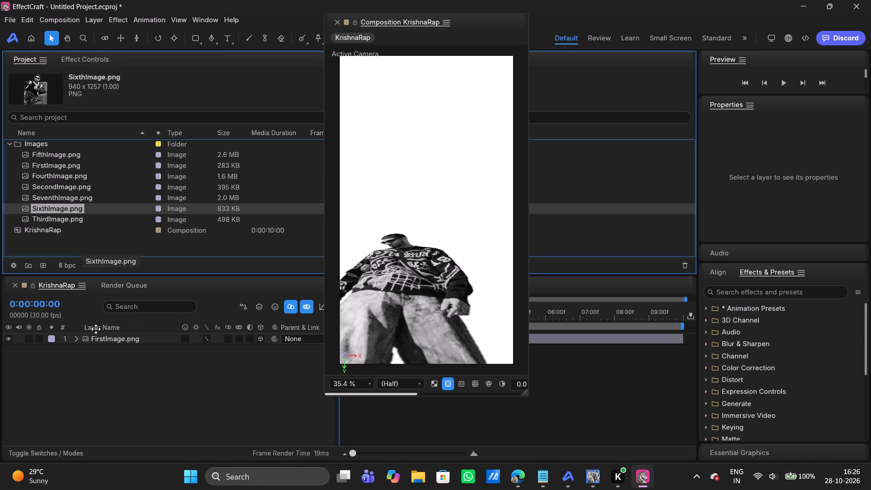
pyautogui.moveTo(96, 329); pyautogui.dragTo(85, 357)
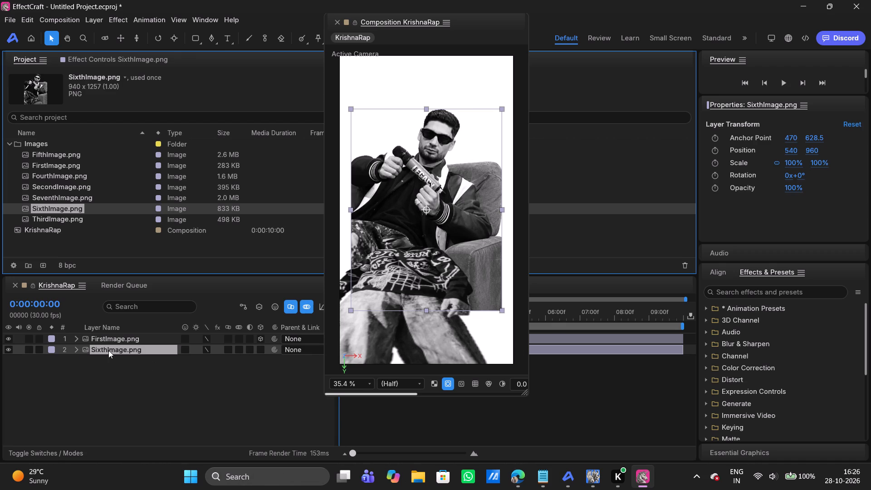
pyautogui.moveTo(108, 350); pyautogui.dragTo(114, 330)
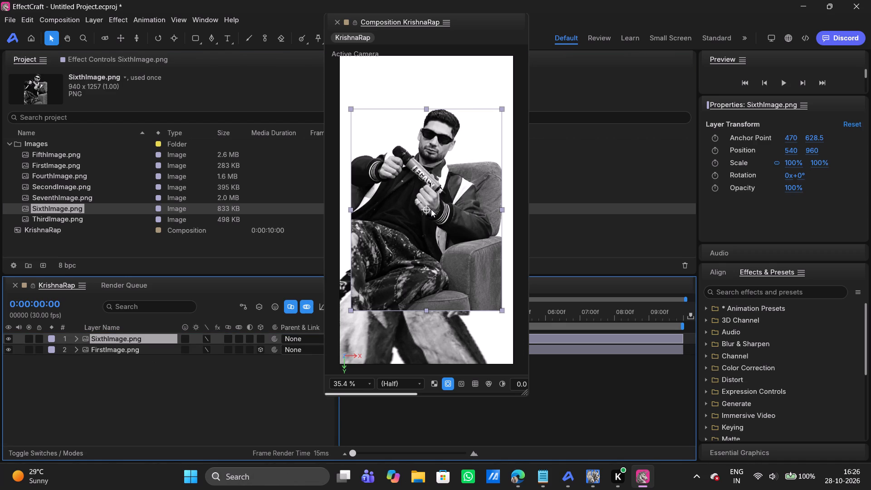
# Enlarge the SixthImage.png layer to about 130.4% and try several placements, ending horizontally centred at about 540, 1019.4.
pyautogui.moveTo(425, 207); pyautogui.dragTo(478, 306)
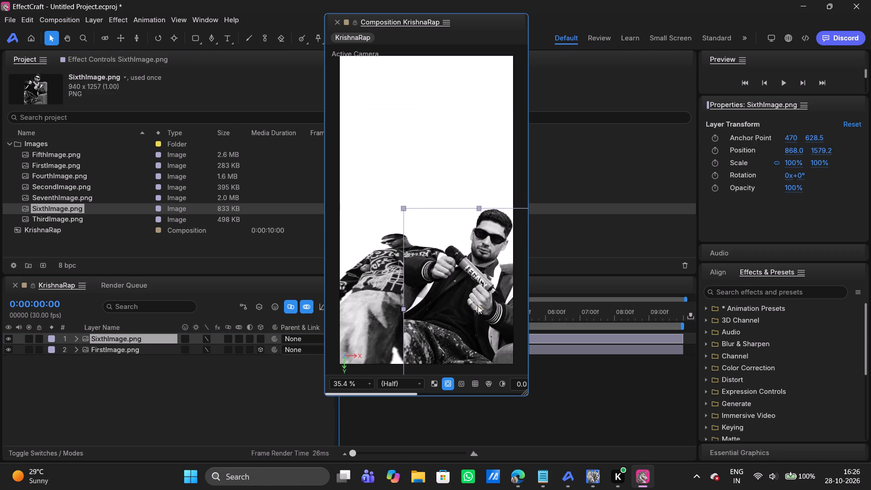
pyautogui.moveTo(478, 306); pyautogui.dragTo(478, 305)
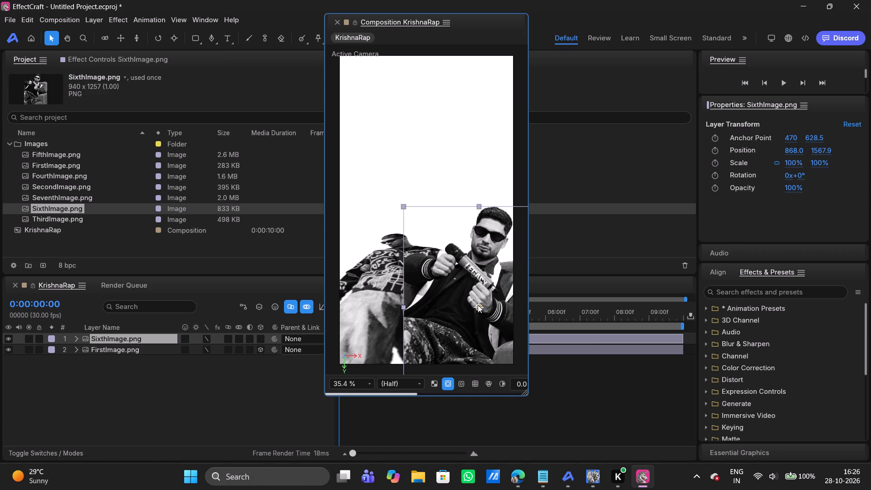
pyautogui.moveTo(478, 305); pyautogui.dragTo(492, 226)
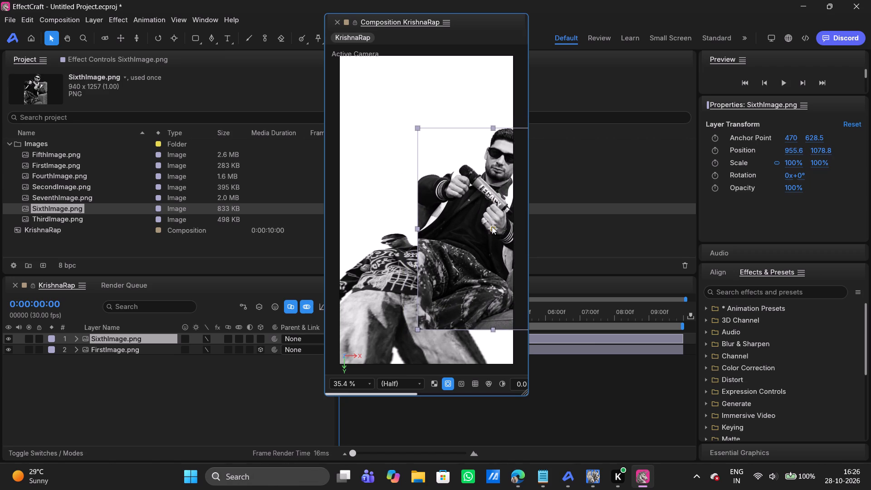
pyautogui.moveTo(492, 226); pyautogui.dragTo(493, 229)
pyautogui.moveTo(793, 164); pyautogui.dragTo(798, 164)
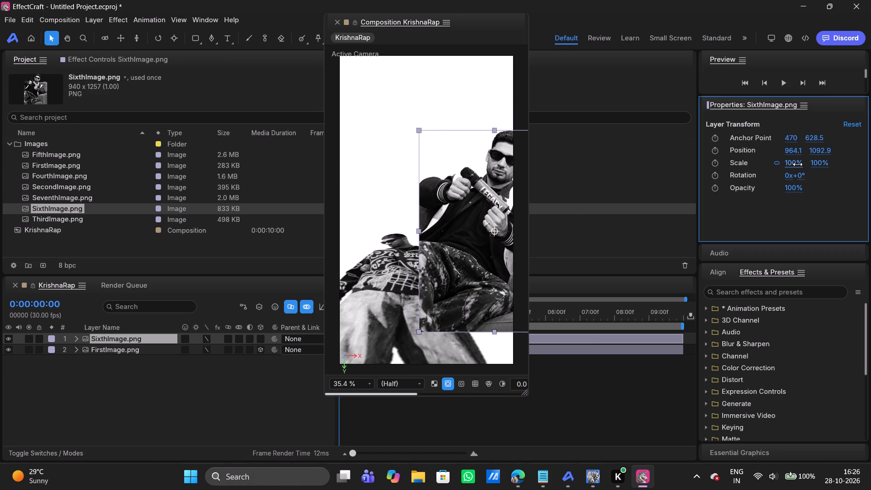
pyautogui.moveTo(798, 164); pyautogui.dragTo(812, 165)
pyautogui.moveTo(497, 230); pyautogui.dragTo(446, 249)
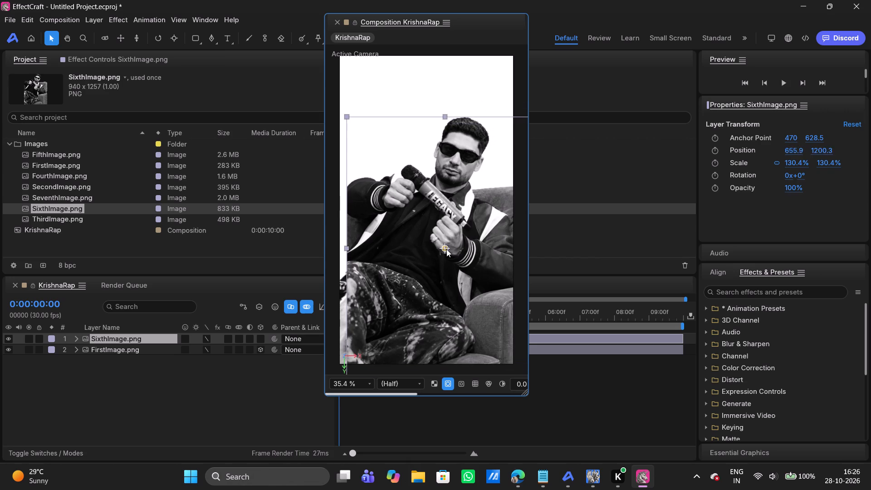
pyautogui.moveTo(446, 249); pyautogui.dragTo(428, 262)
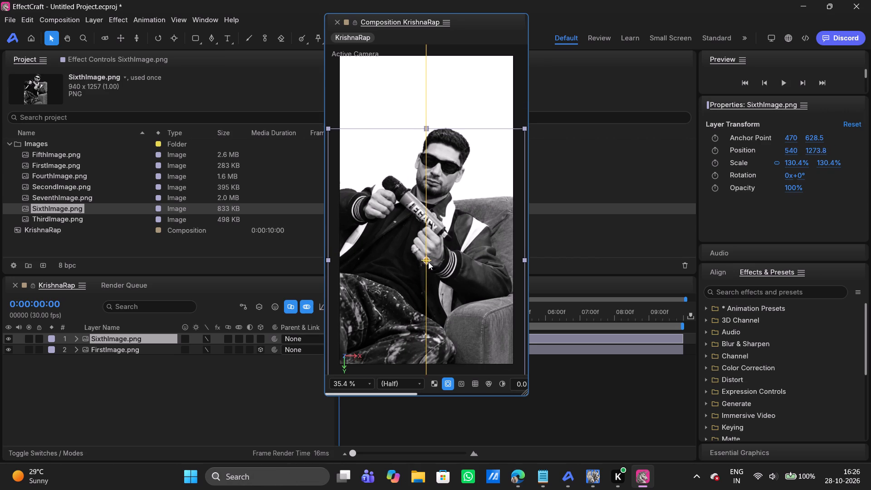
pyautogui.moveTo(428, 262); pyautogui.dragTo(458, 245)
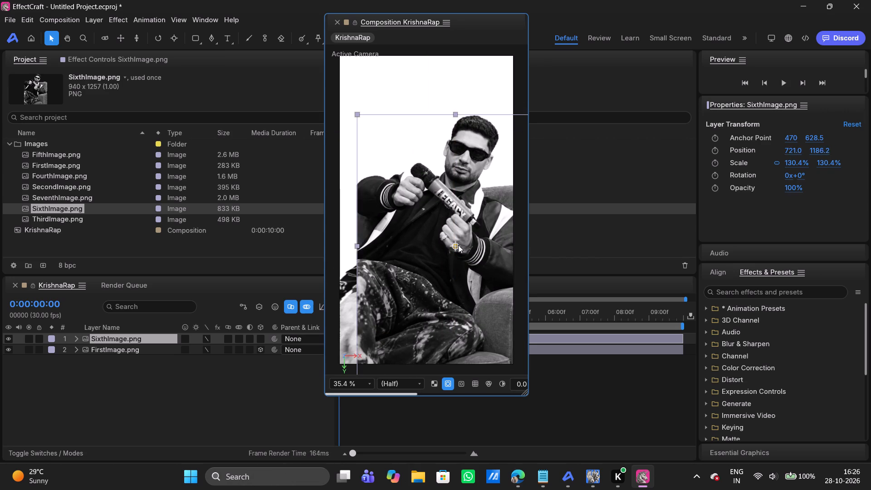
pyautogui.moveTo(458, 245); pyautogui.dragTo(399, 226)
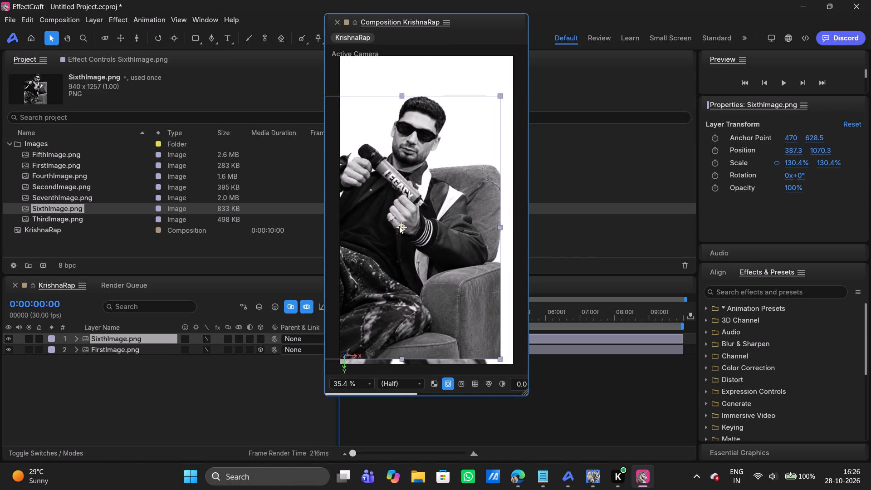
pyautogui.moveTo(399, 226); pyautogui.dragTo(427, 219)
# Delete the SixthImage.png and FirstImage.png layers from the KrishnaRap timeline.
pyautogui.click(567, 338)
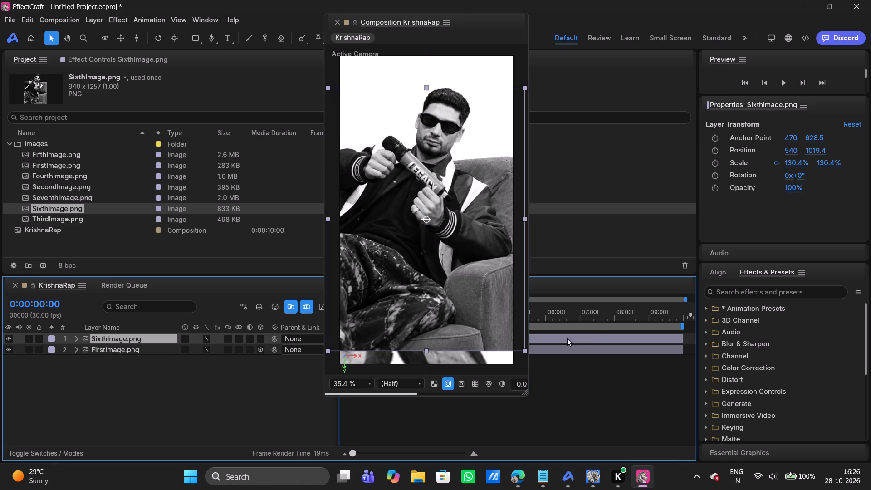
pyautogui.press('Delete')
pyautogui.click(552, 339)
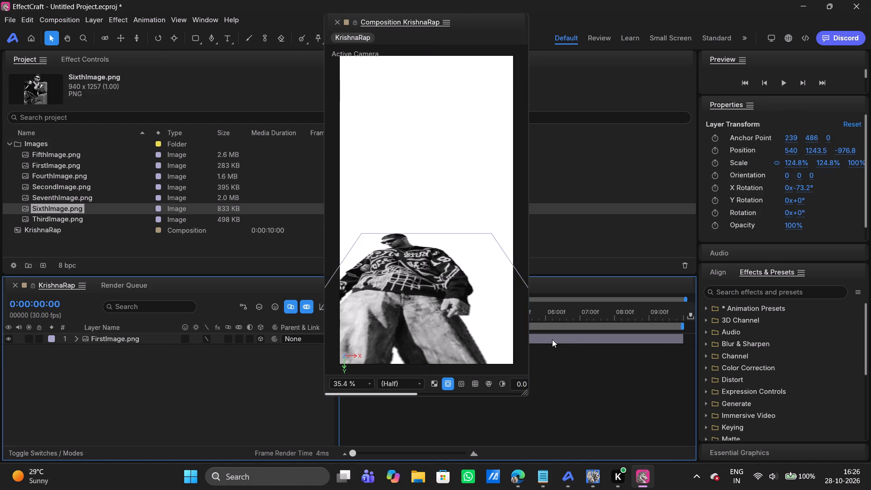
pyautogui.press('Delete')
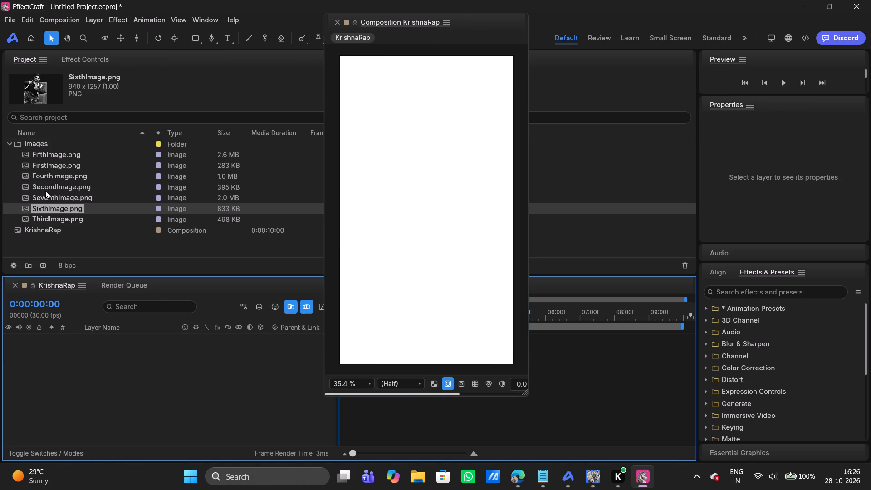
# Add FourthImage.png from the Images folder to the empty KrishnaRap timeline.
pyautogui.click(48, 187)
pyautogui.click(42, 176)
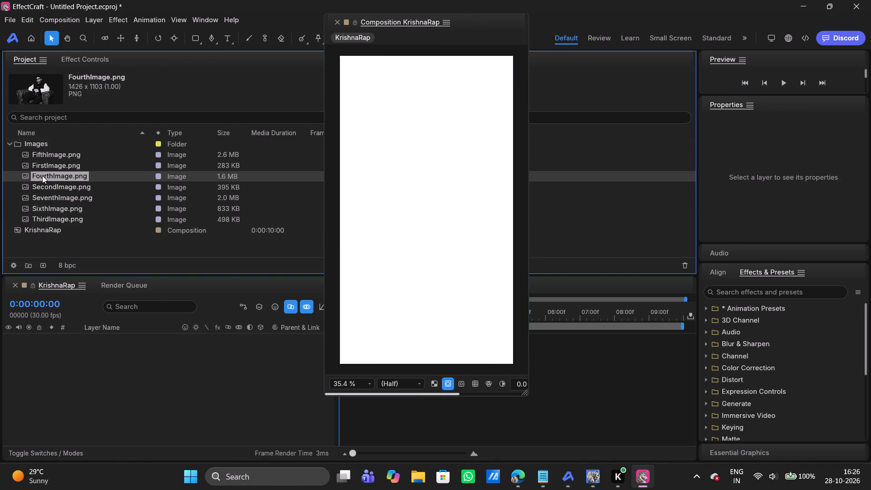
pyautogui.moveTo(46, 176); pyautogui.dragTo(113, 368)
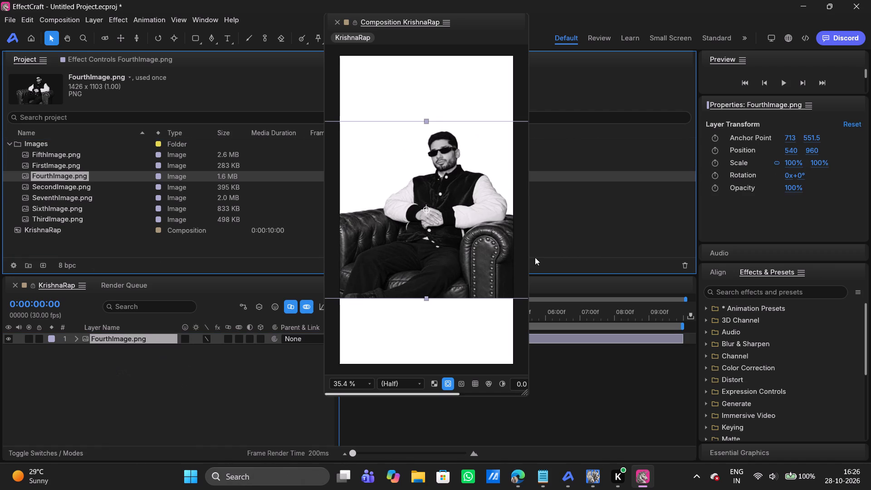
# Move the FourthImage.png layer to about 214.8, 960 and enlarge it uniformly to about 125.6%.
pyautogui.moveTo(434, 252); pyautogui.dragTo(442, 293)
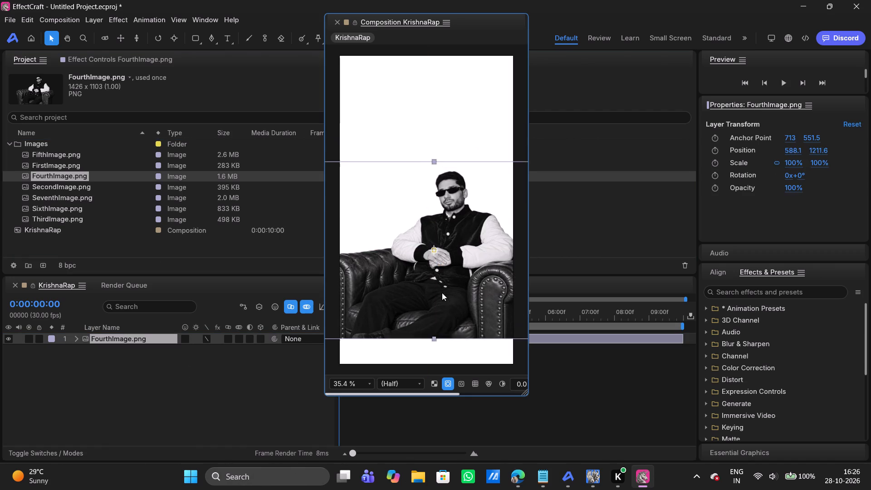
pyautogui.moveTo(442, 293); pyautogui.dragTo(424, 324)
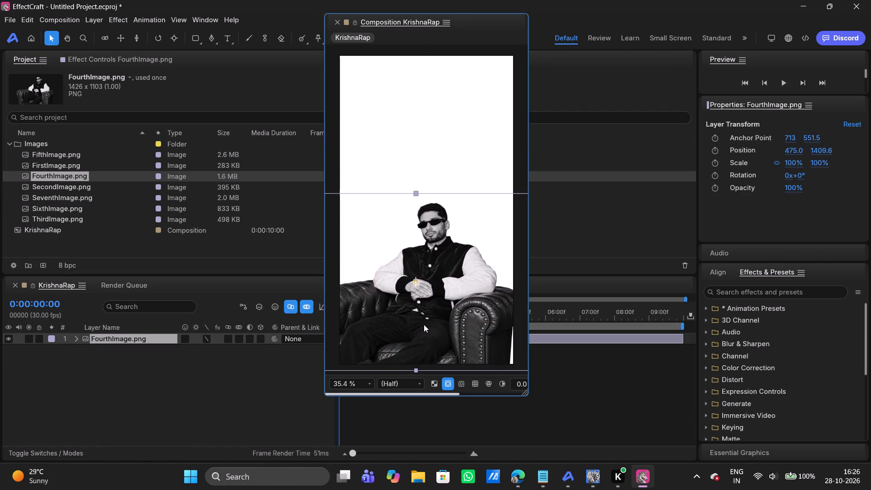
pyautogui.moveTo(424, 324); pyautogui.dragTo(382, 253)
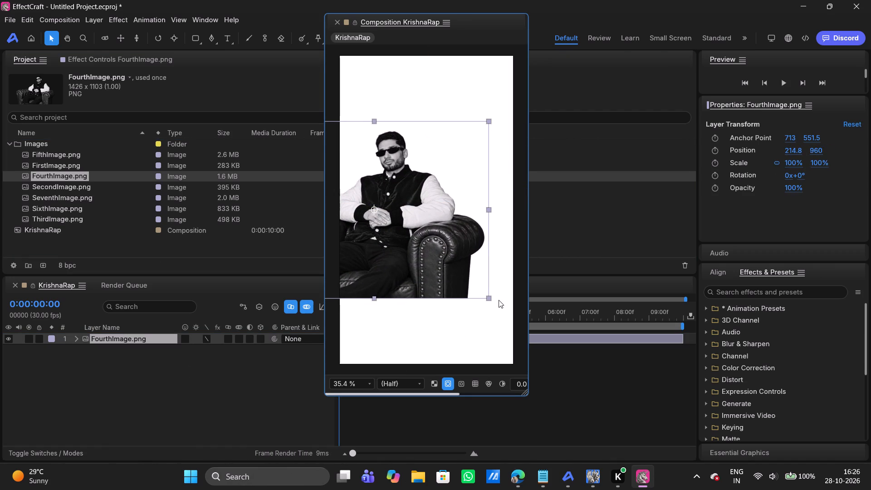
pyautogui.moveTo(490, 299); pyautogui.dragTo(510, 327)
pyautogui.hotkey('ctrl', 'z')
pyautogui.moveTo(795, 161); pyautogui.dragTo(812, 162)
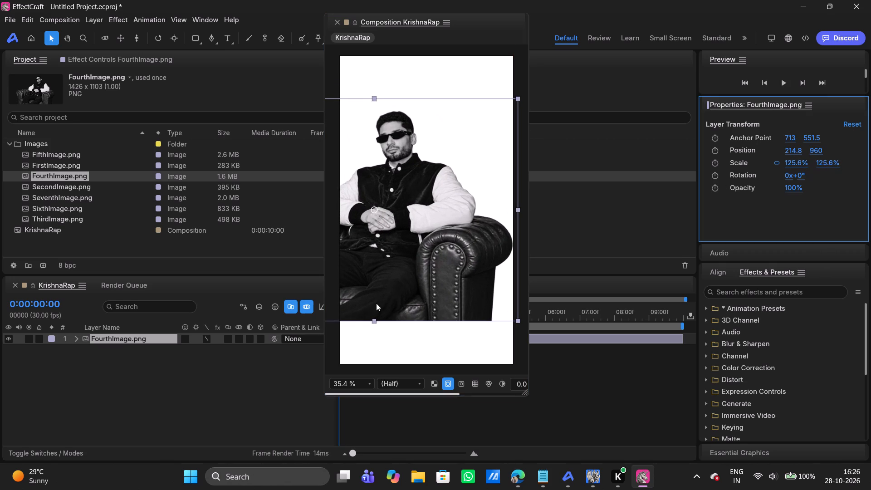
# Make the FourthImage.png layer 3D and move it down to the composition's lower part, at about 469.3, 1347.4.
pyautogui.click(260, 339)
pyautogui.moveTo(423, 229); pyautogui.dragTo(469, 297)
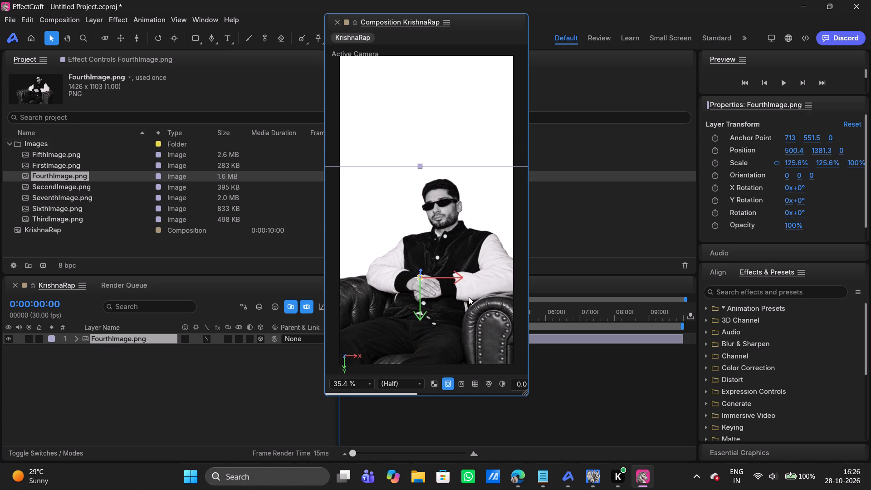
pyautogui.moveTo(469, 297); pyautogui.dragTo(465, 289)
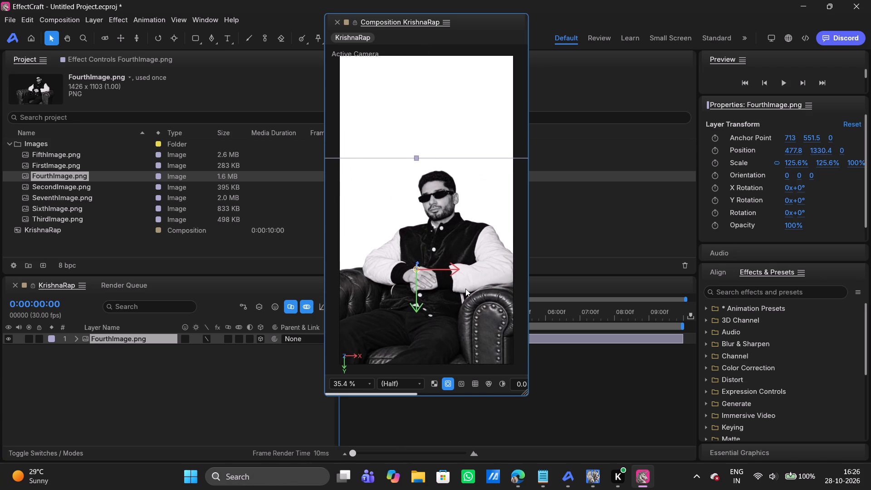
pyautogui.moveTo(465, 289); pyautogui.dragTo(464, 291)
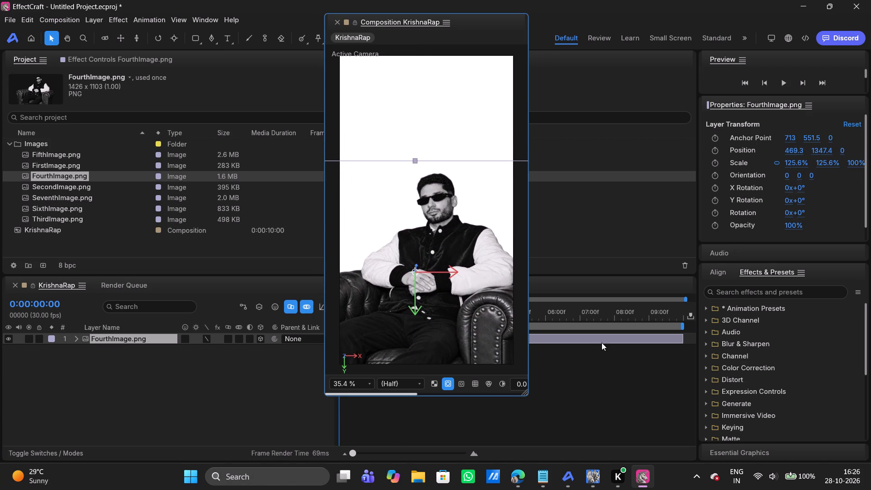
pyautogui.click(579, 343)
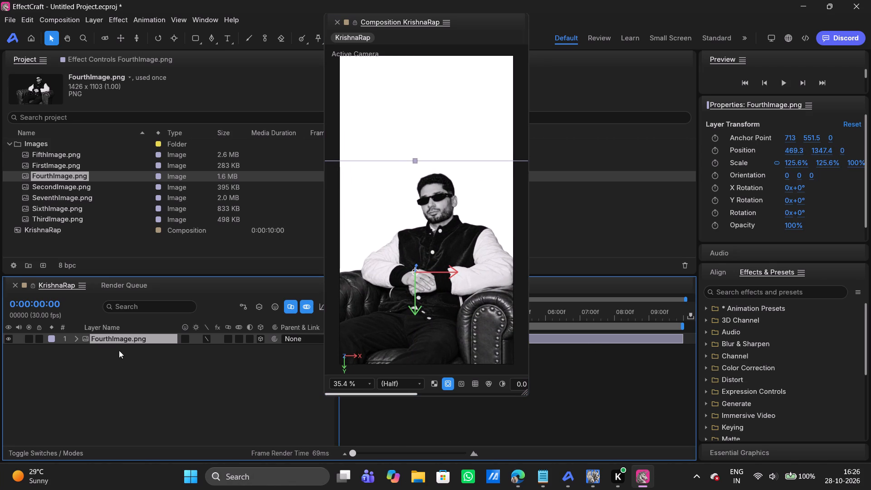
# Preview the remaining images in the Images folder and add ThirdImage.png to the timeline below the FourthImage.png layer.
pyautogui.click(55, 166)
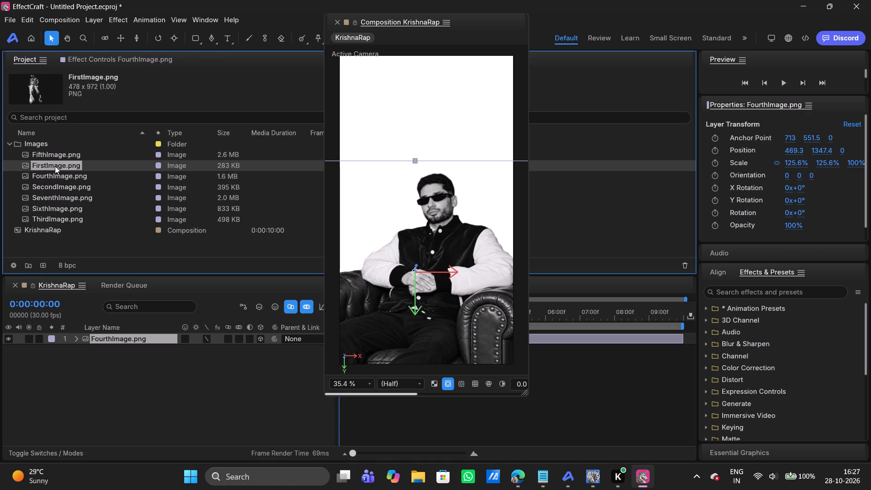
pyautogui.click(57, 186)
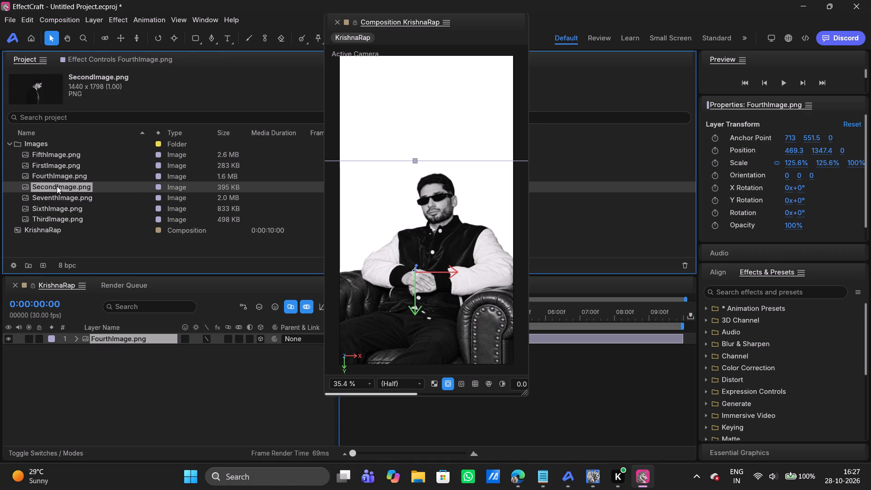
pyautogui.click(55, 198)
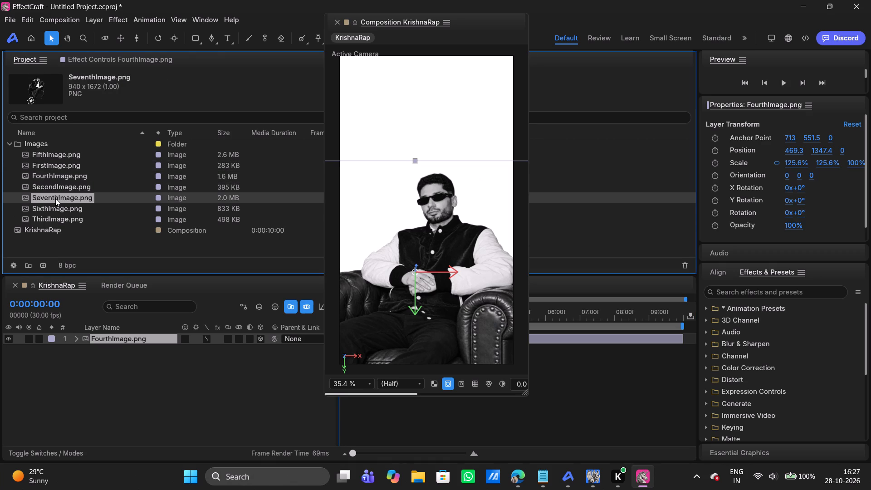
pyautogui.click(61, 209)
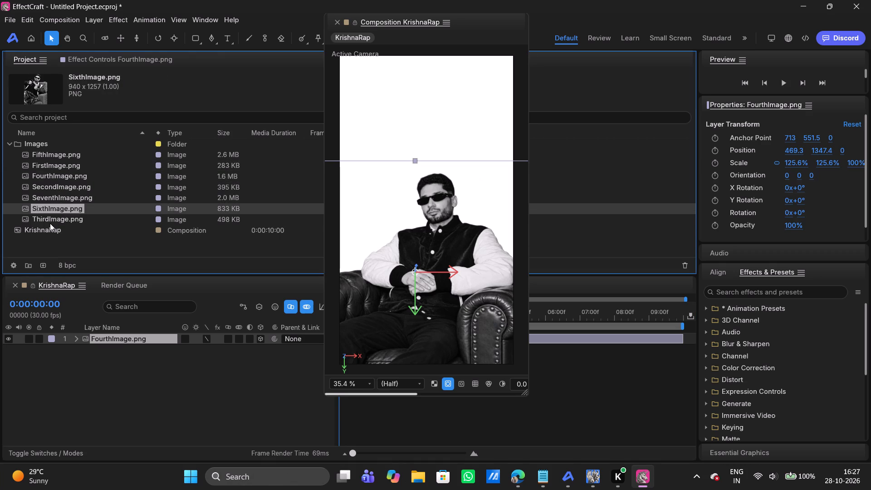
pyautogui.click(50, 223)
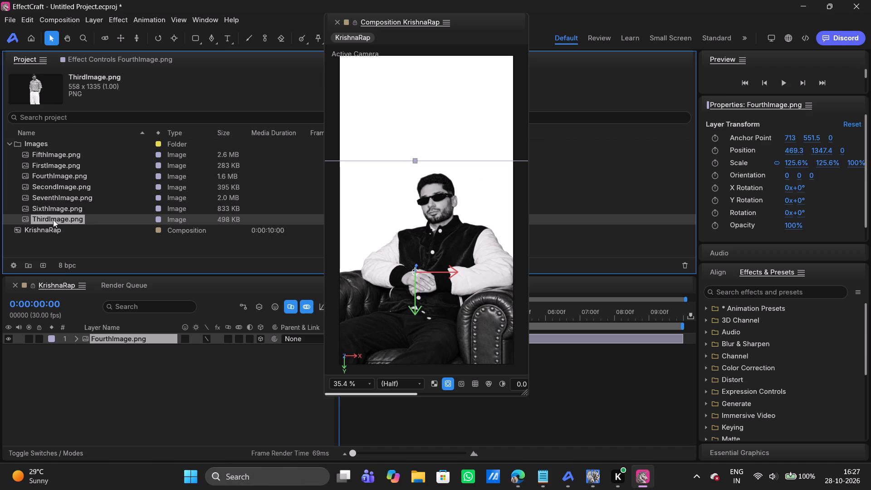
pyautogui.moveTo(53, 220); pyautogui.dragTo(83, 350)
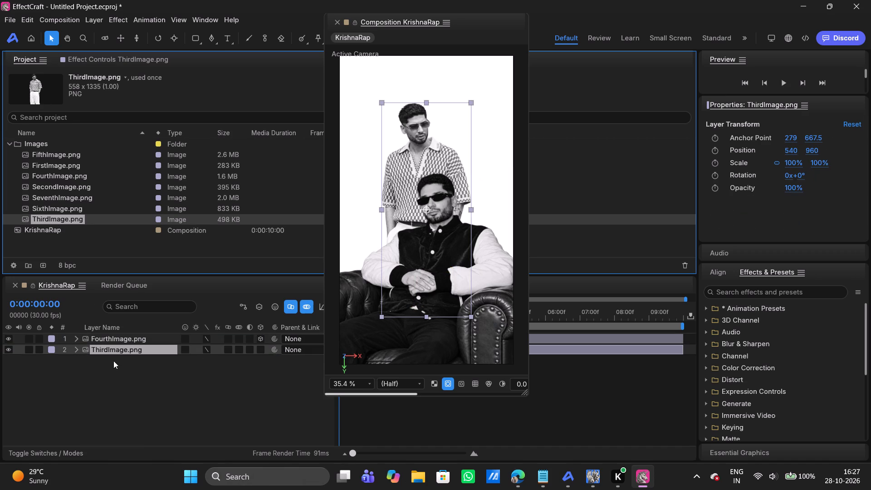
# Make the ThirdImage.png layer 3D and place it behind the seated figure's shoulder at about 1255.3, 814.4, 1360.
pyautogui.click(263, 348)
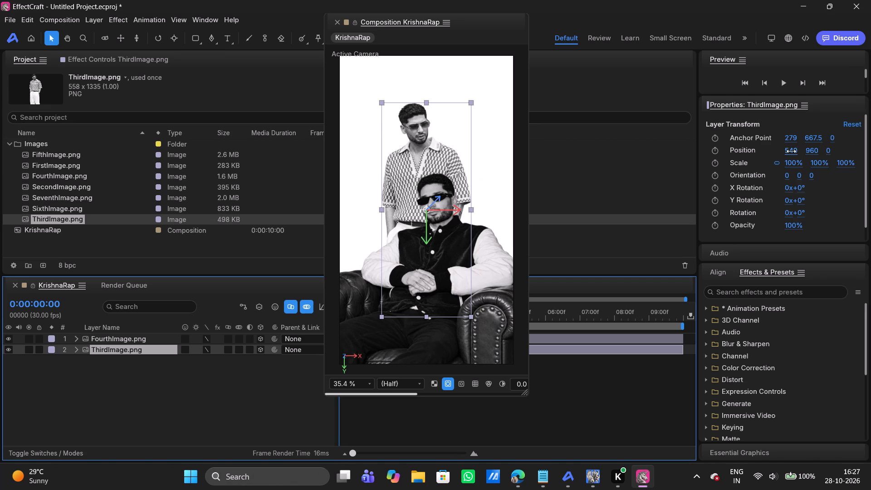
pyautogui.moveTo(791, 151); pyautogui.dragTo(95, 145)
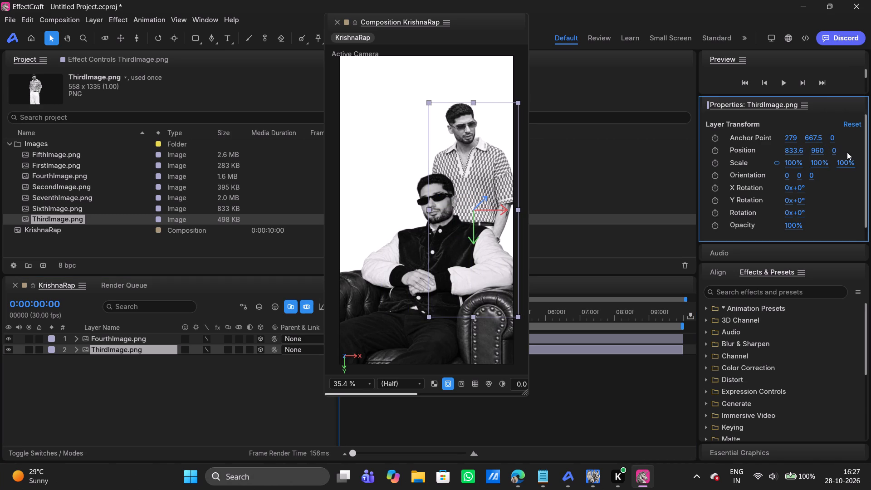
pyautogui.moveTo(834, 152); pyautogui.dragTo(106, 146)
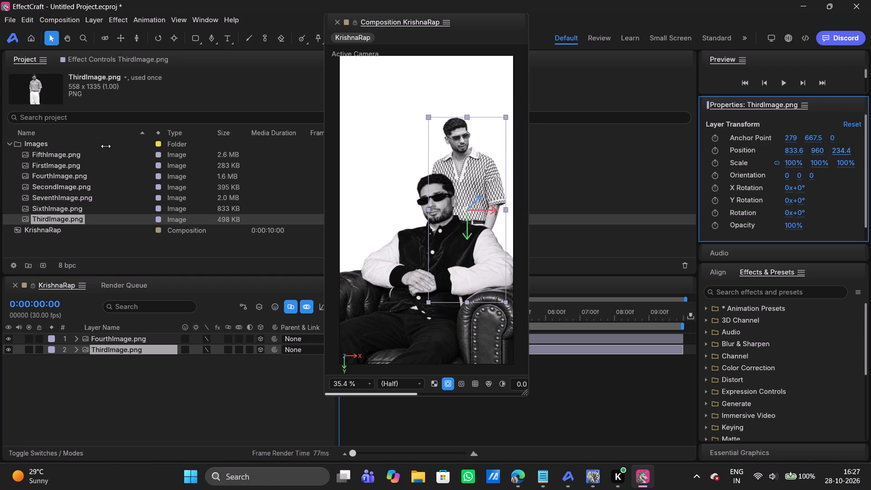
pyautogui.moveTo(106, 146); pyautogui.dragTo(251, 140)
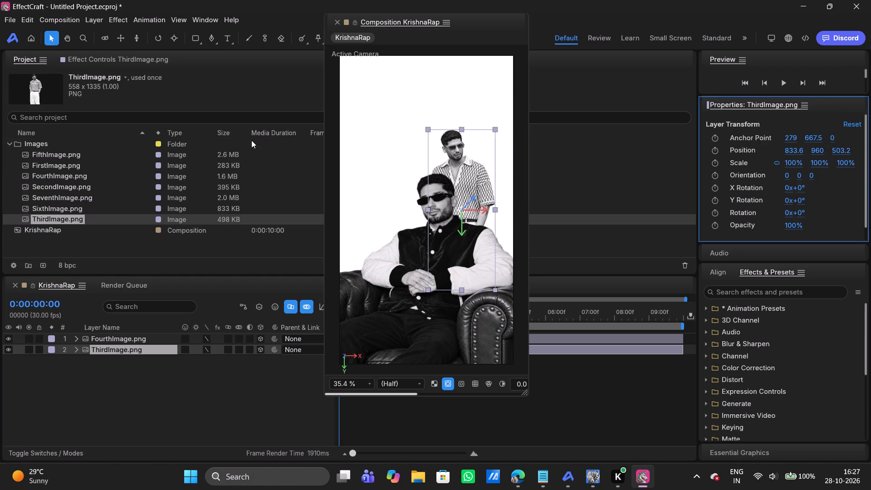
pyautogui.moveTo(844, 147); pyautogui.dragTo(23, 151)
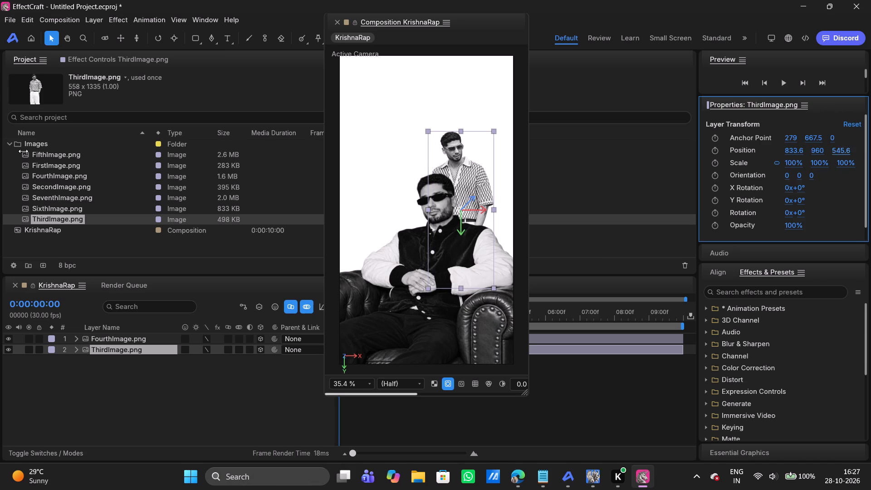
pyautogui.moveTo(23, 151); pyautogui.dragTo(180, 159)
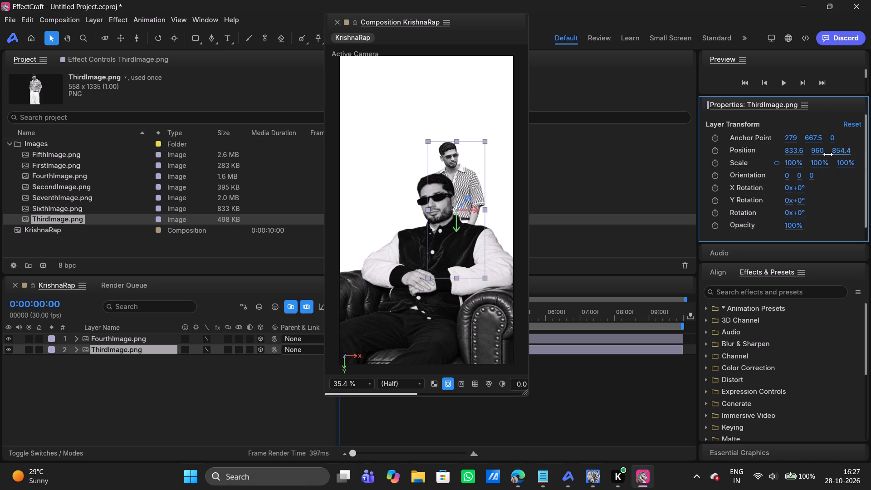
pyautogui.moveTo(798, 150); pyautogui.dragTo(64, 151)
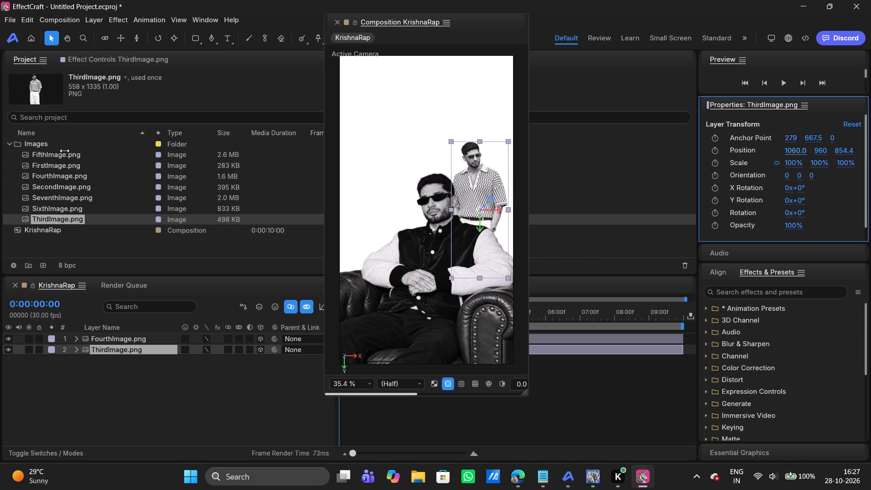
pyautogui.moveTo(64, 151); pyautogui.dragTo(80, 151)
pyautogui.moveTo(857, 147); pyautogui.dragTo(257, 167)
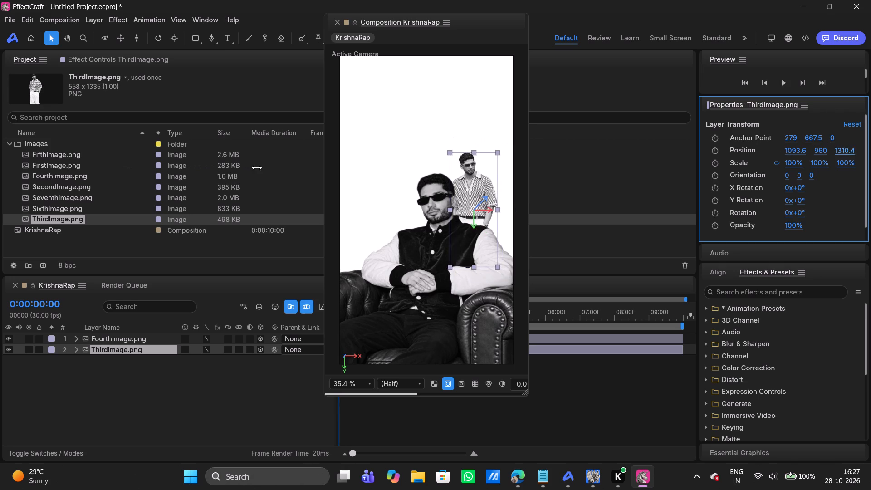
pyautogui.moveTo(257, 167); pyautogui.dragTo(275, 167)
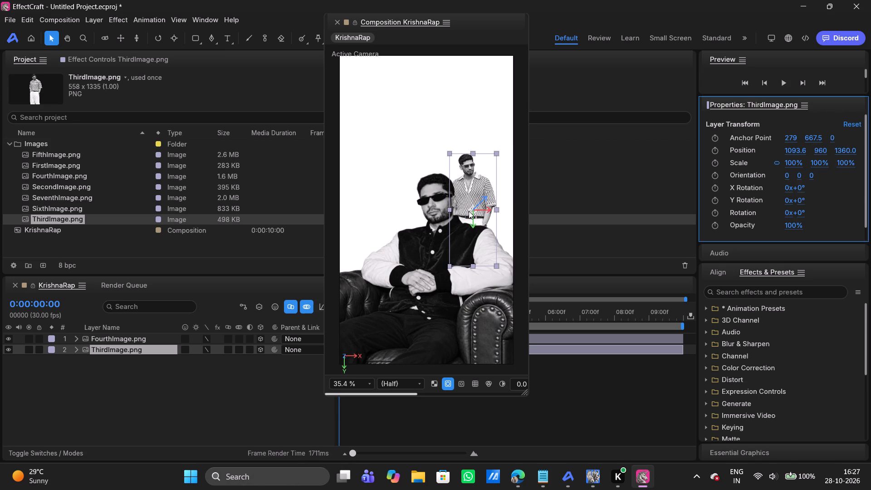
pyautogui.moveTo(473, 211); pyautogui.dragTo(483, 193)
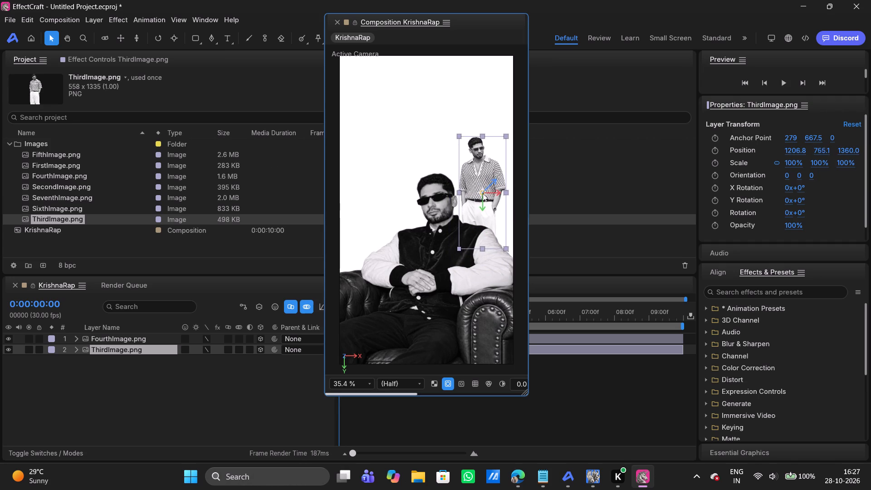
pyautogui.moveTo(483, 193); pyautogui.dragTo(487, 198)
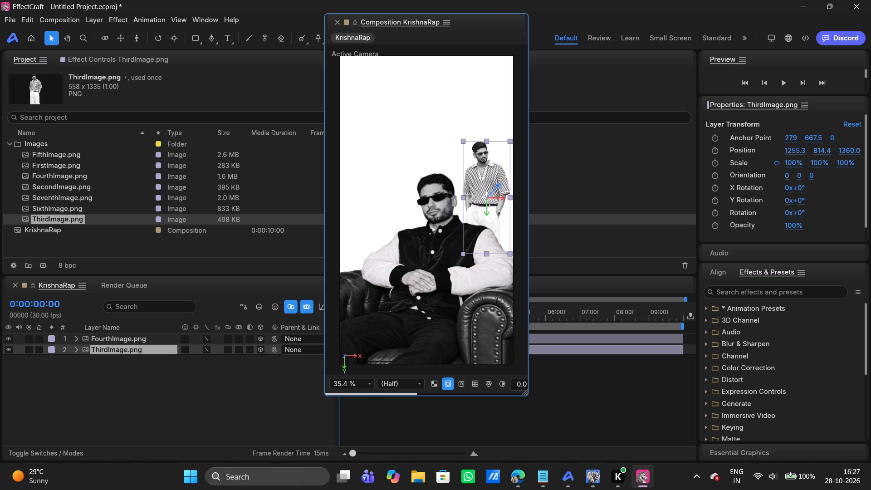
# Find the Gaussian Blur effect and apply it to the ThirdImage.png layer.
pyautogui.click(734, 291)
pyautogui.write('gau')
pyautogui.moveTo(756, 323); pyautogui.dragTo(128, 382)
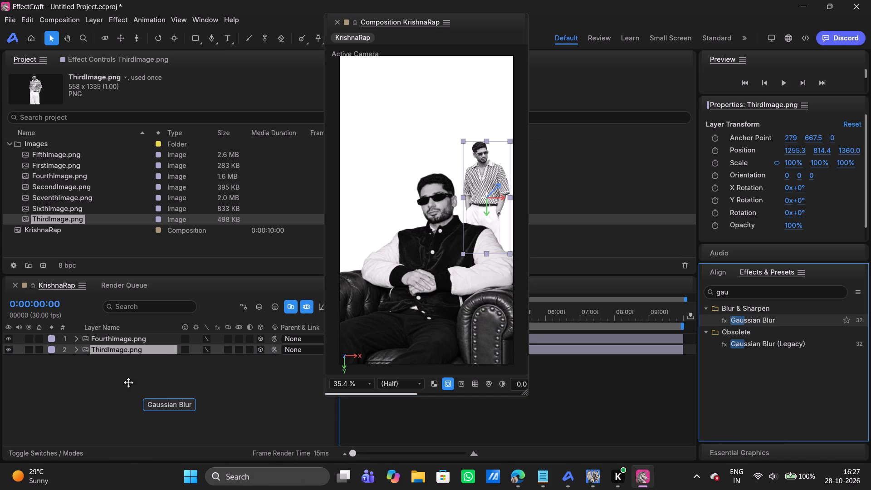
pyautogui.moveTo(128, 382); pyautogui.dragTo(145, 351)
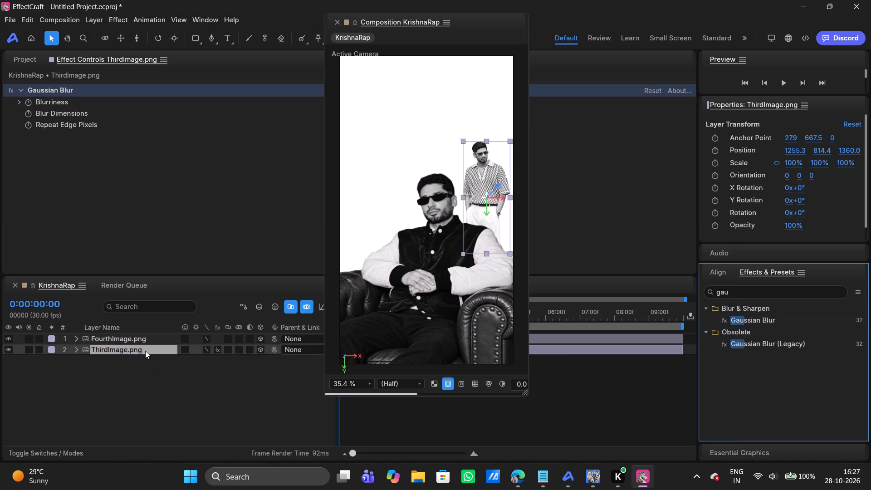
# Raise the Gaussian Blur's Blurriness on ThirdImage.png to roughly two-fifths of its 0–50 range.
pyautogui.click(18, 106)
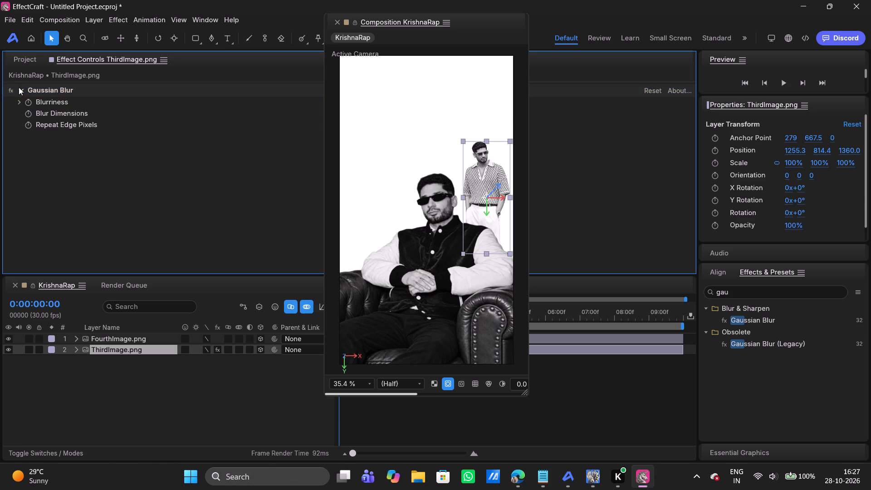
pyautogui.moveTo(697, 140); pyautogui.dragTo(640, 150)
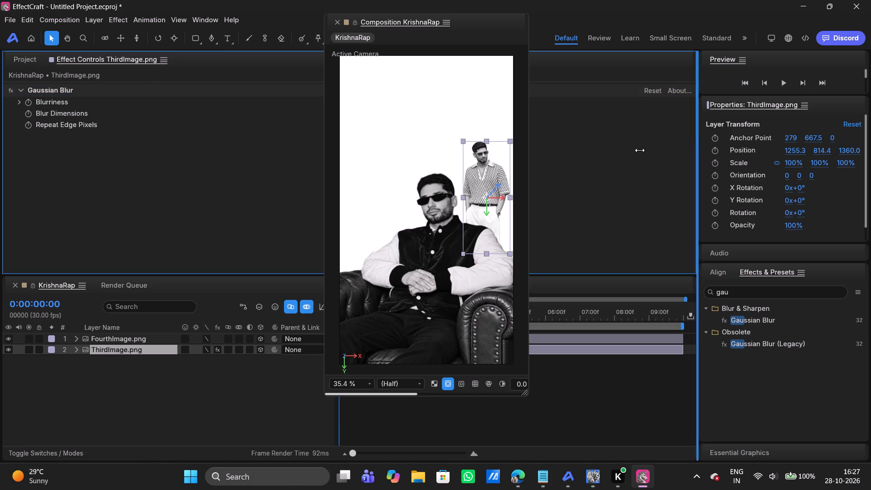
pyautogui.moveTo(640, 150); pyautogui.dragTo(732, 205)
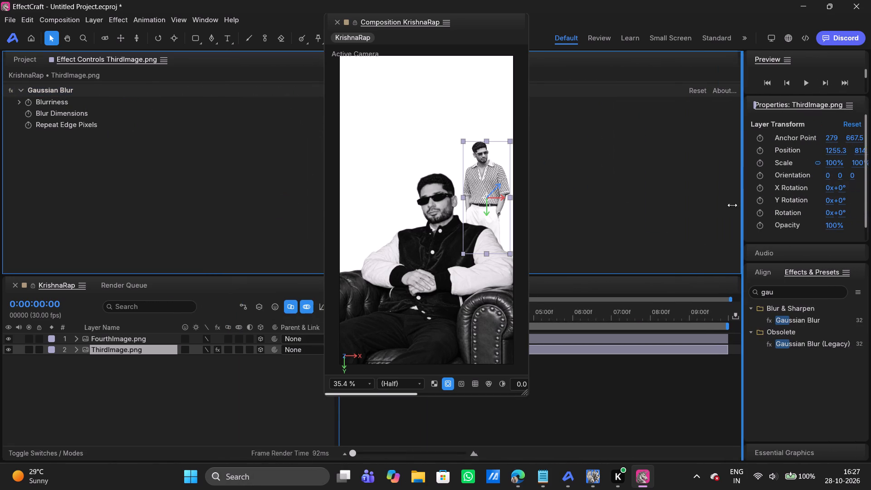
pyautogui.moveTo(732, 205); pyautogui.dragTo(732, 206)
pyautogui.click(18, 101)
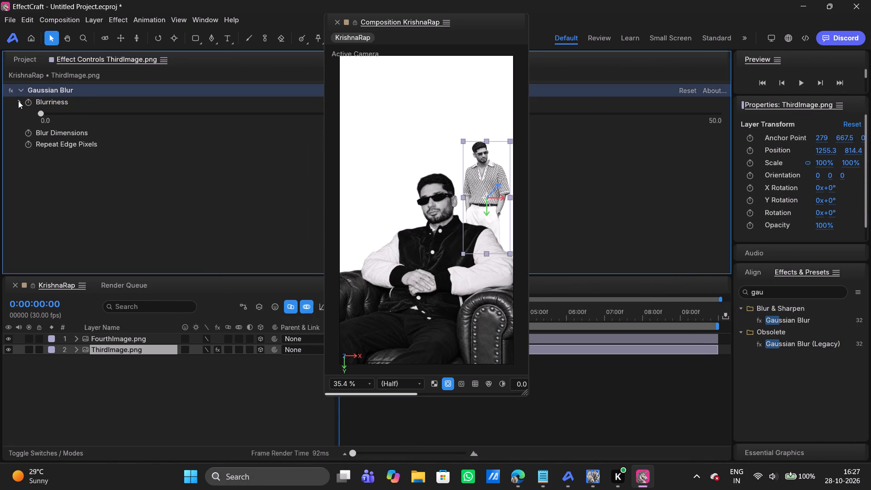
pyautogui.moveTo(43, 113); pyautogui.dragTo(242, 118)
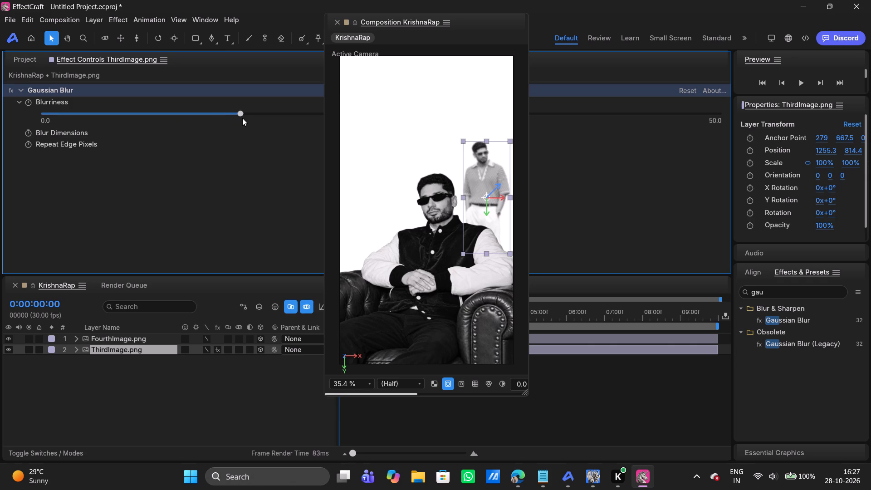
pyautogui.moveTo(242, 118); pyautogui.dragTo(291, 120)
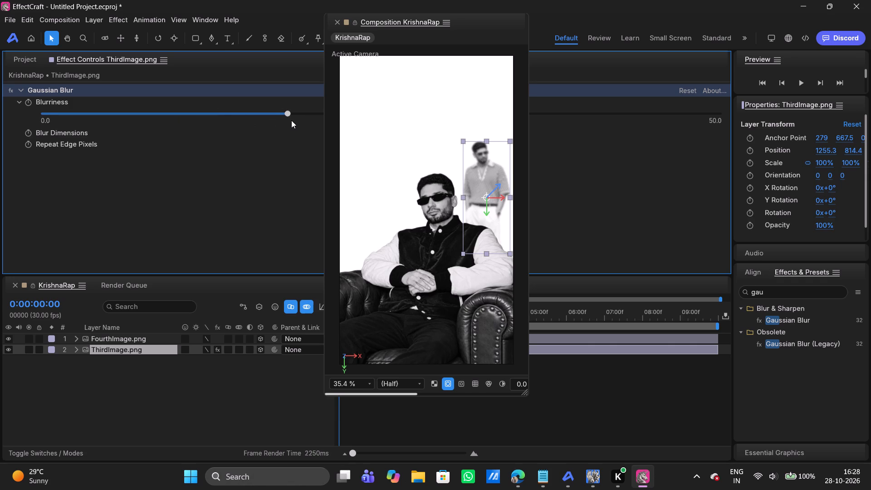
pyautogui.moveTo(291, 120); pyautogui.dragTo(308, 121)
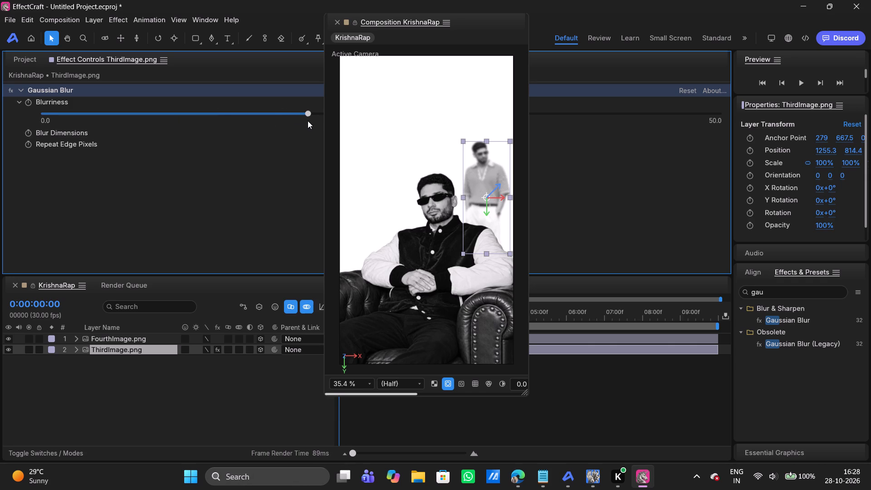
pyautogui.moveTo(308, 121); pyautogui.dragTo(308, 120)
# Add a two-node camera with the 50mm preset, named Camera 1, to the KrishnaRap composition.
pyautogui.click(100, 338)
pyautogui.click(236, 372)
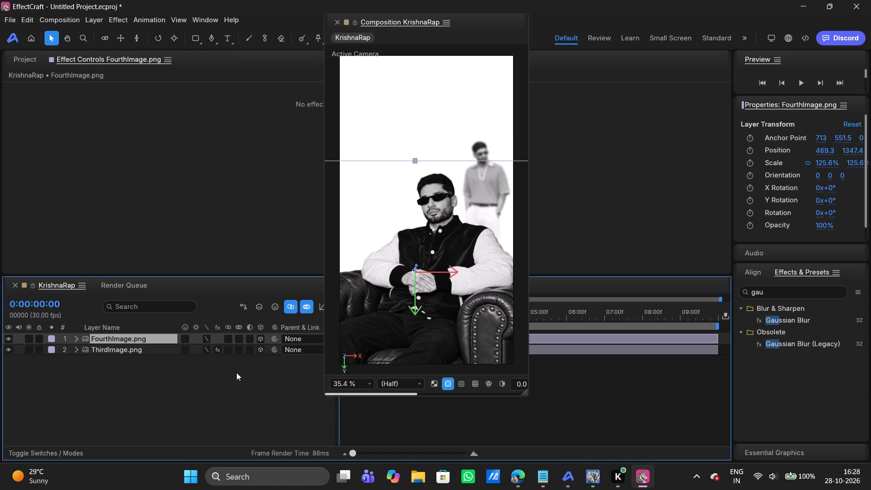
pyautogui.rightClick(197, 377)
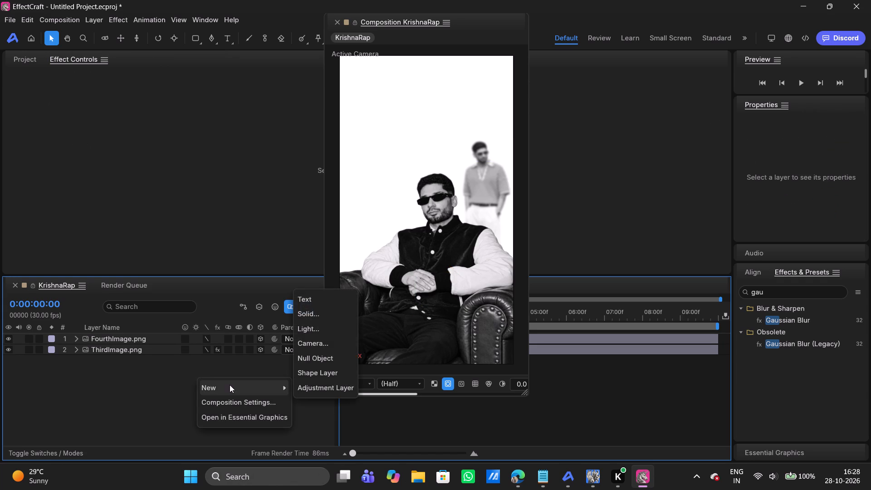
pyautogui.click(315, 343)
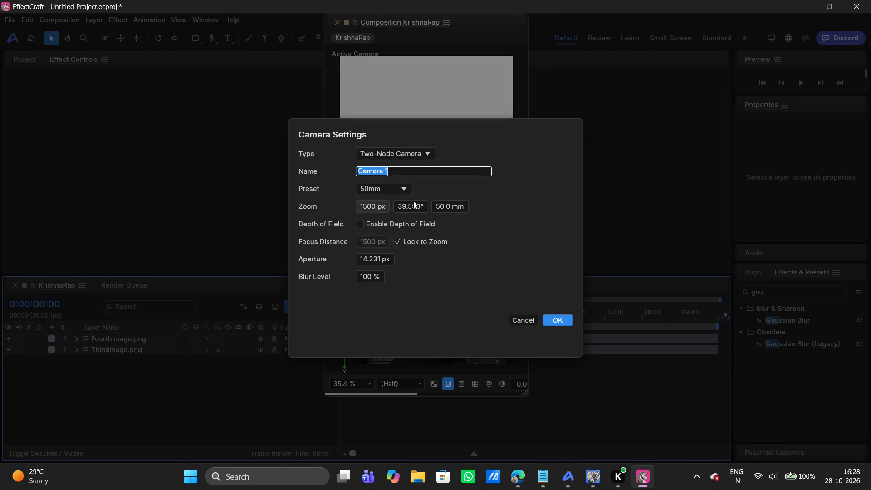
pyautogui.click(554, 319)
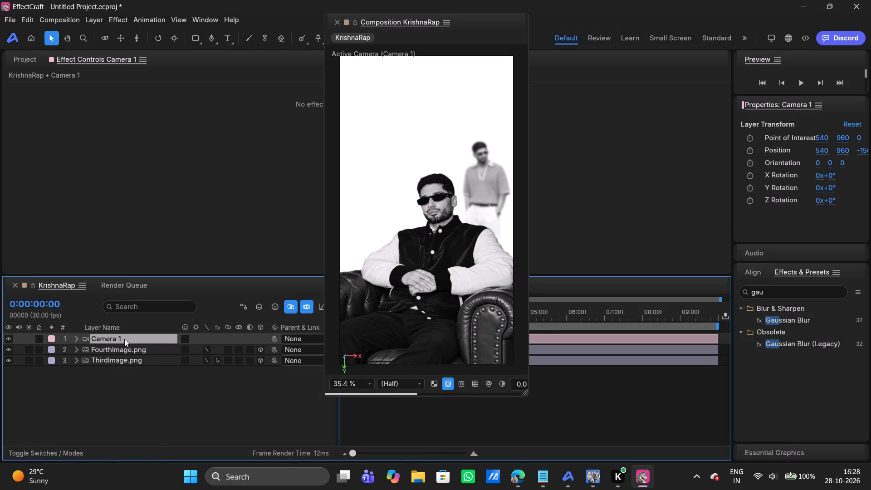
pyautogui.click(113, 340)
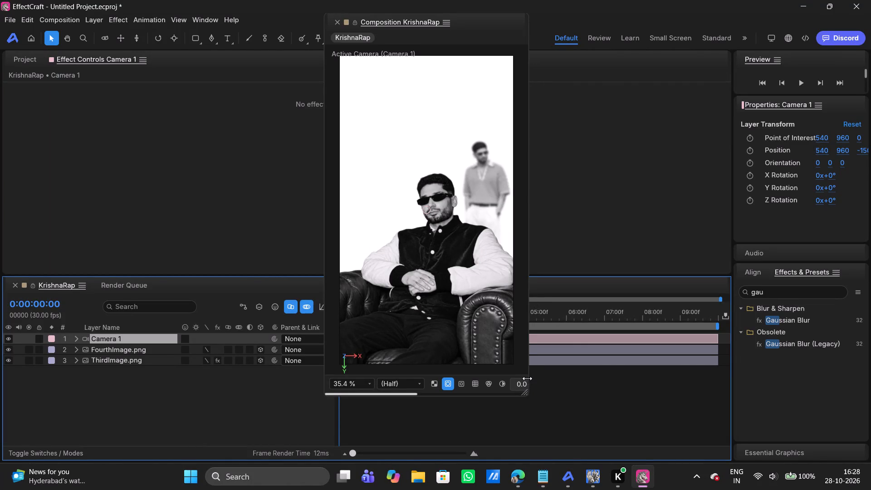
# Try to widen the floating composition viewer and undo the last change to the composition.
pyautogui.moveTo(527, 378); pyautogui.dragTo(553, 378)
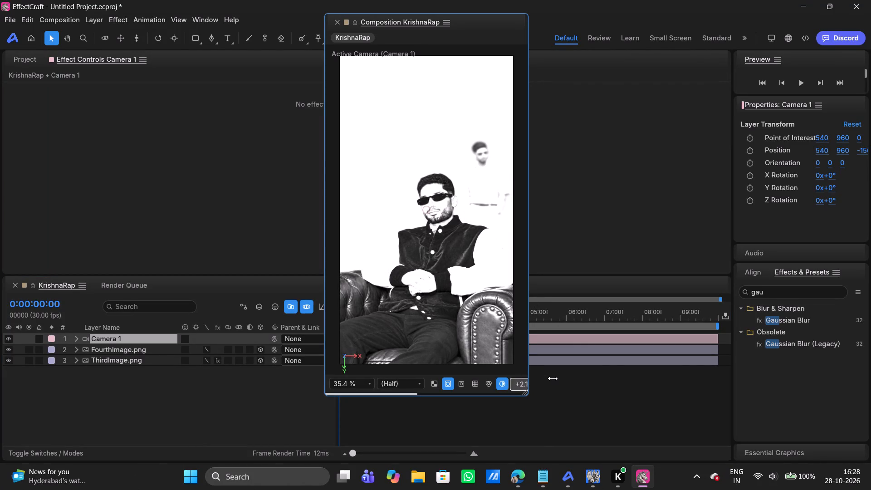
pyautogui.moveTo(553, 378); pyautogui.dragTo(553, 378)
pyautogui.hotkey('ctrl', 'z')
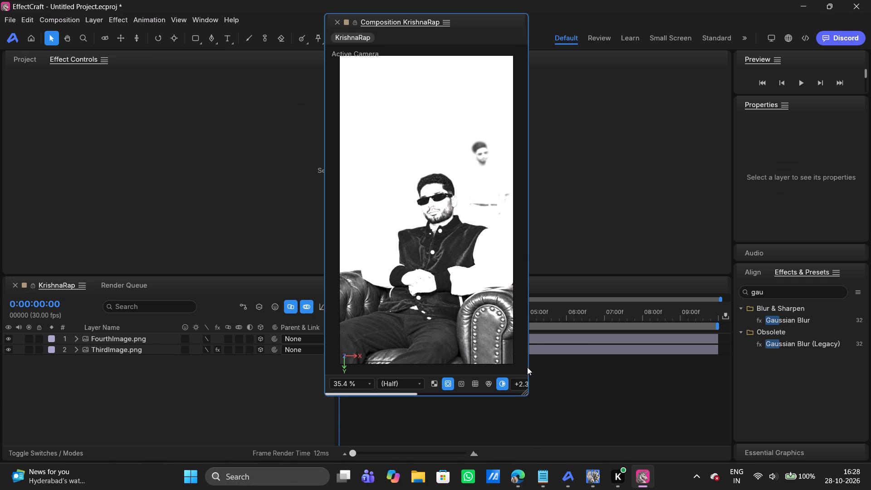
# Dock the floating KrishnaRap composition viewer back into the workspace beside Effect Controls.
pyautogui.click(445, 21)
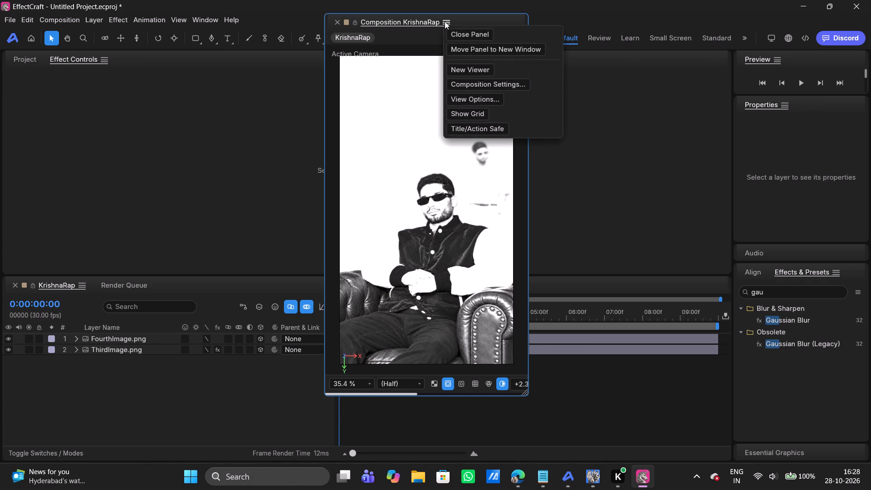
pyautogui.moveTo(395, 23); pyautogui.dragTo(575, 144)
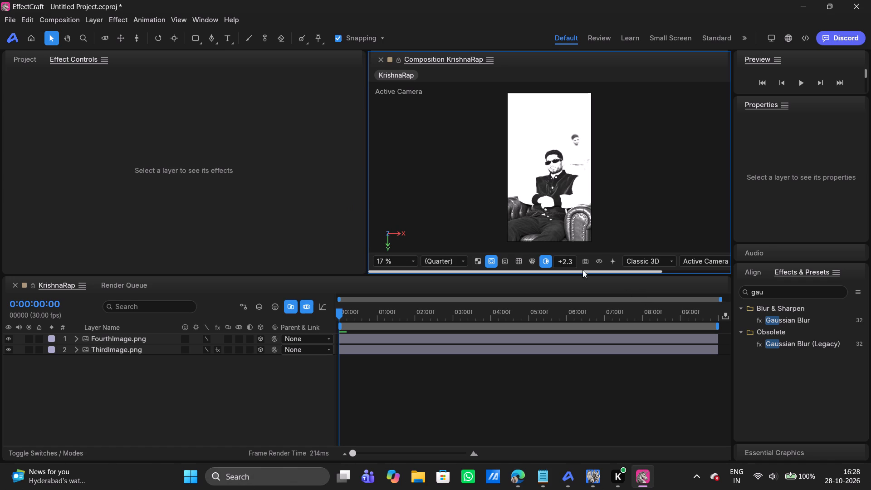
# Set the composition viewer's exposure to 0.
pyautogui.doubleClick(567, 264)
pyautogui.press('BackSpace')
pyautogui.press('BackSpace')
pyautogui.press('BackSpace')
pyautogui.press('0')
pyautogui.press('Return')
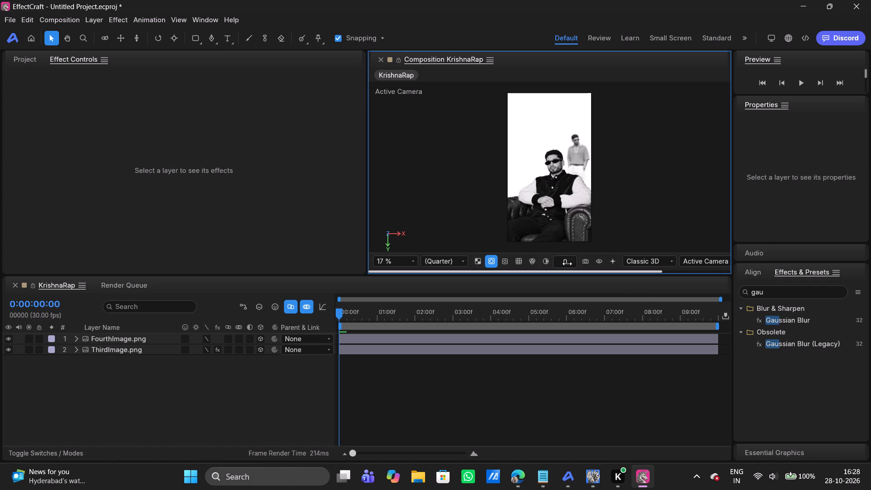
# Resize the workspace to enlarge the composition viewer, narrowing Effect Controls and shortening the timeline.
pyautogui.moveTo(732, 153); pyautogui.dragTo(703, 181)
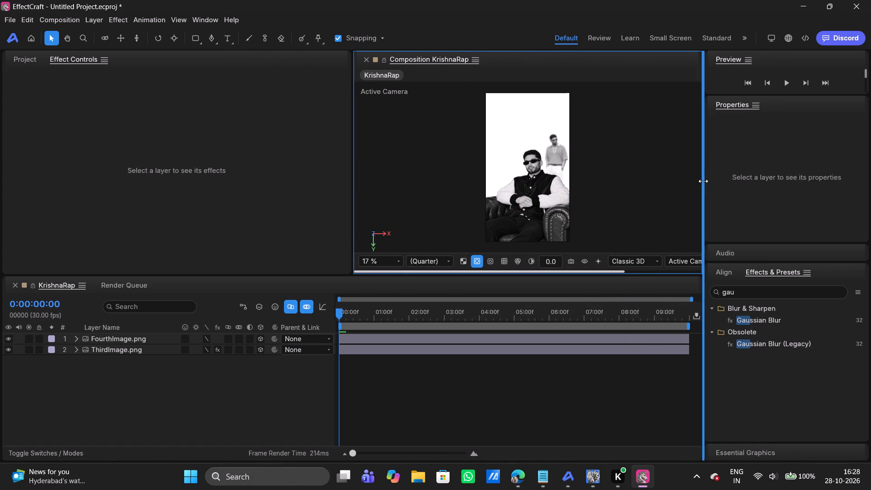
pyautogui.hotkey('ctrl', 'z')
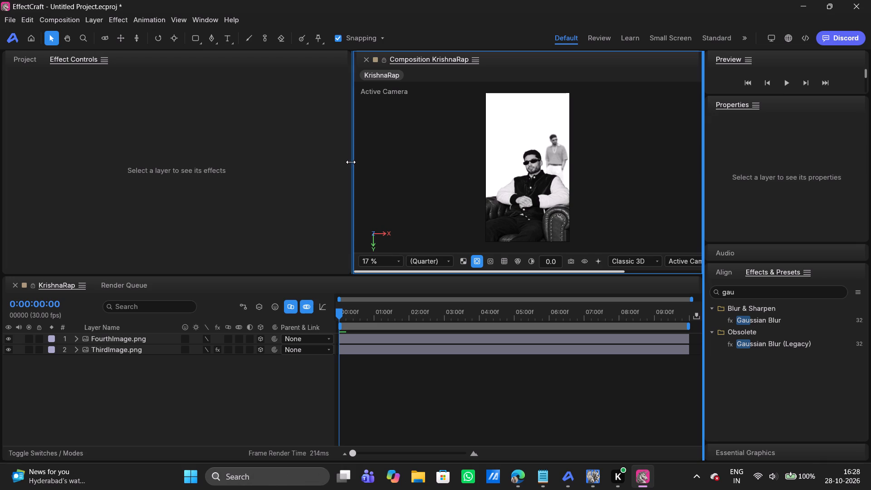
pyautogui.moveTo(351, 162); pyautogui.dragTo(263, 178)
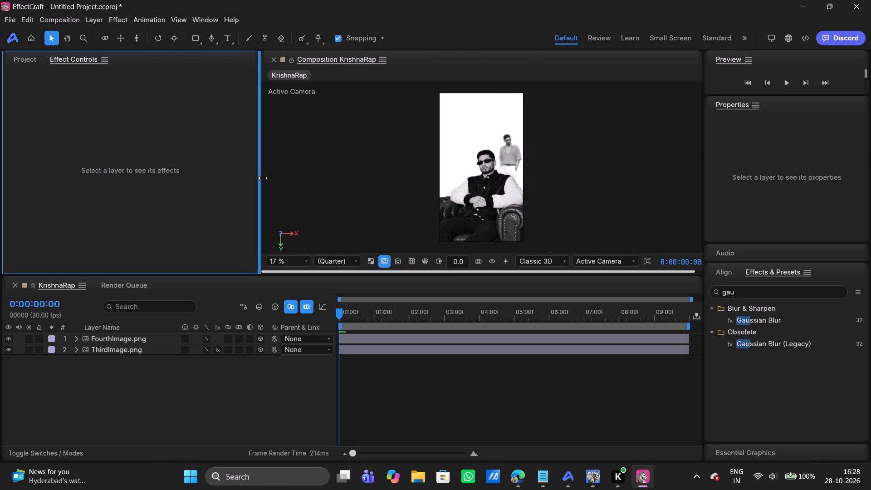
pyautogui.moveTo(263, 178); pyautogui.dragTo(263, 177)
pyautogui.moveTo(451, 276); pyautogui.dragTo(456, 377)
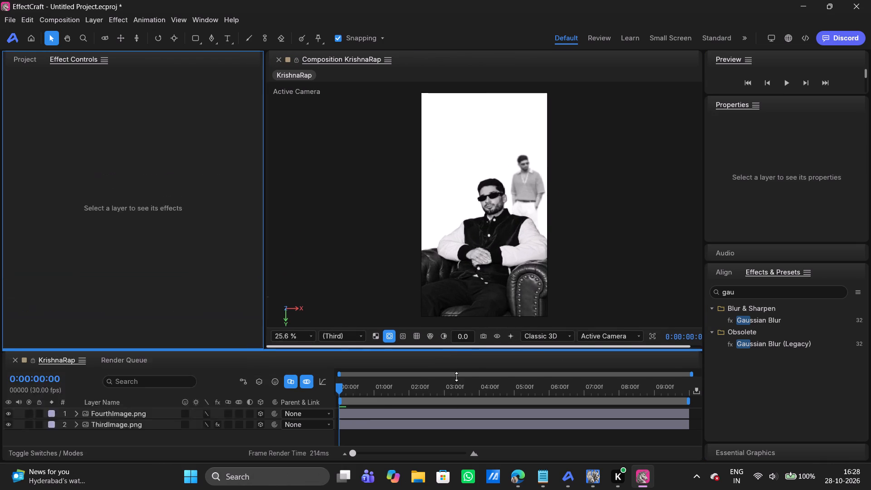
# Bring the Project contents into view and resize the workspace, widening the project area and keeping both timeline layers visible.
pyautogui.moveTo(456, 377); pyautogui.dragTo(455, 389)
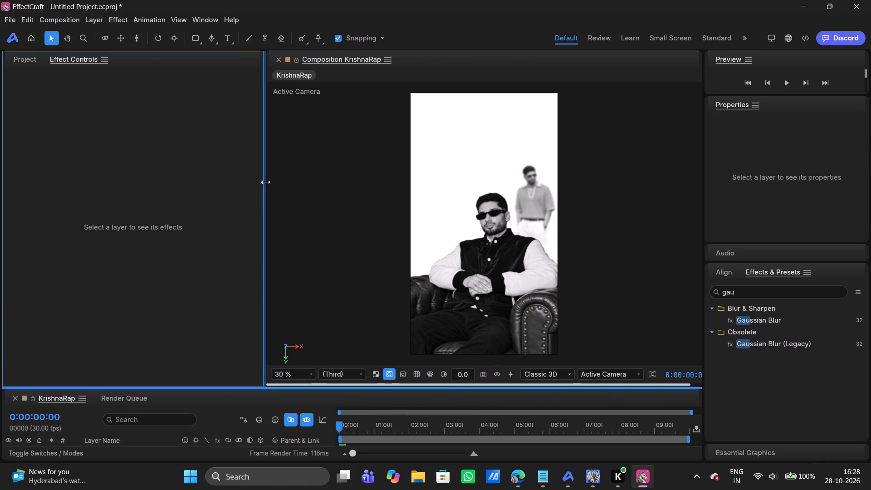
pyautogui.moveTo(265, 182); pyautogui.dragTo(397, 179)
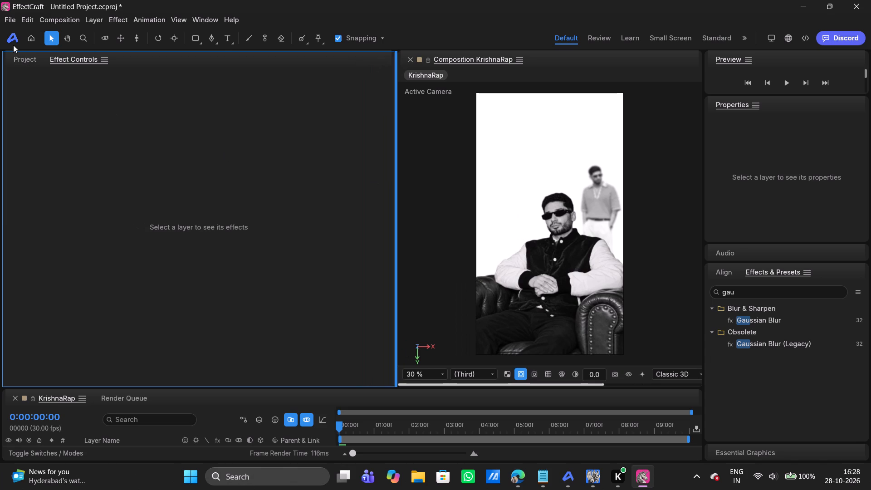
pyautogui.click(18, 57)
pyautogui.scroll(-1, 345, 298)
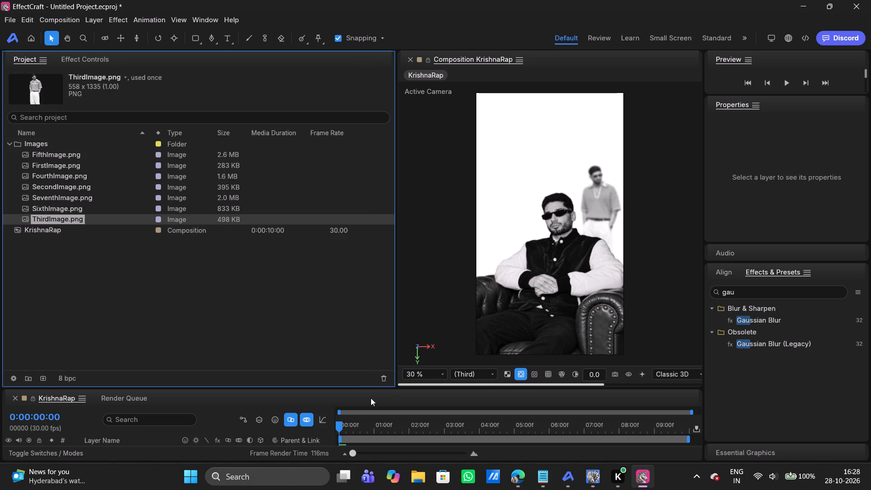
pyautogui.scroll(-2, 373, 420)
pyautogui.scroll(-2, 431, 434)
pyautogui.moveTo(398, 387); pyautogui.dragTo(403, 351)
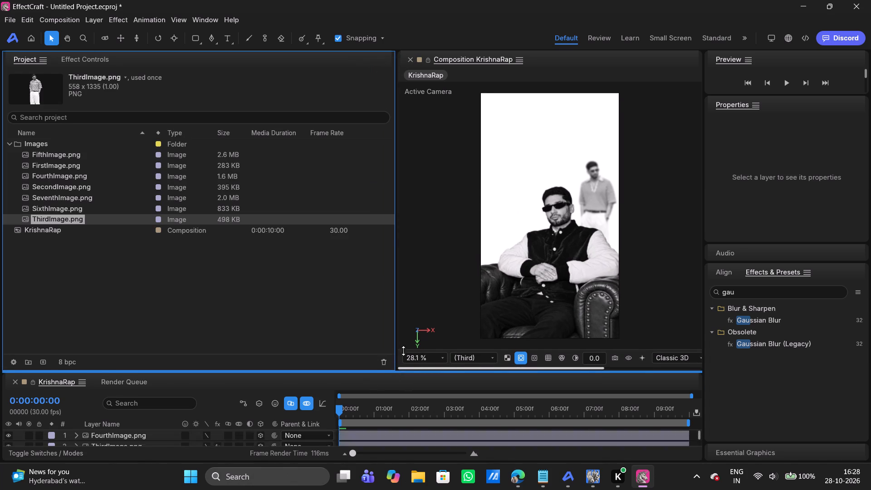
pyautogui.moveTo(403, 351); pyautogui.dragTo(409, 328)
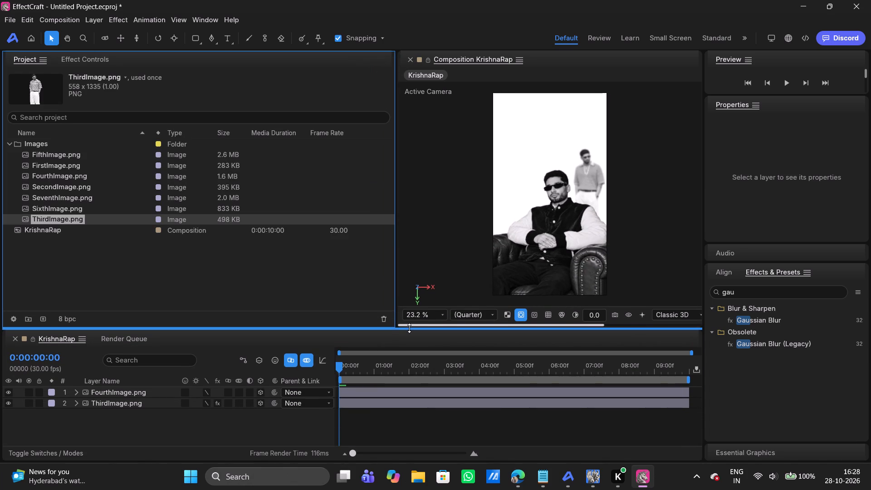
# Select the ThirdImage.png layer and dock Effects & Presets between Project and the composition viewer, with Align stacked above it.
pyautogui.click(396, 405)
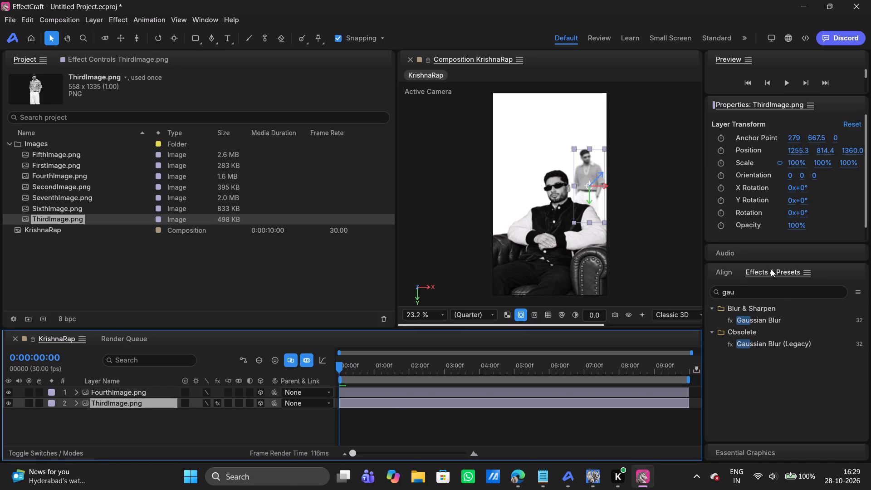
pyautogui.moveTo(771, 270); pyautogui.dragTo(387, 115)
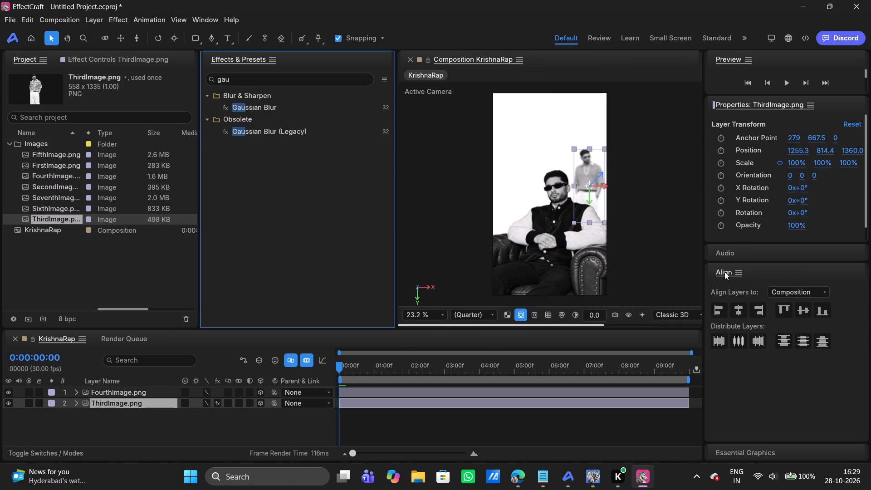
pyautogui.moveTo(724, 272); pyautogui.dragTo(232, 79)
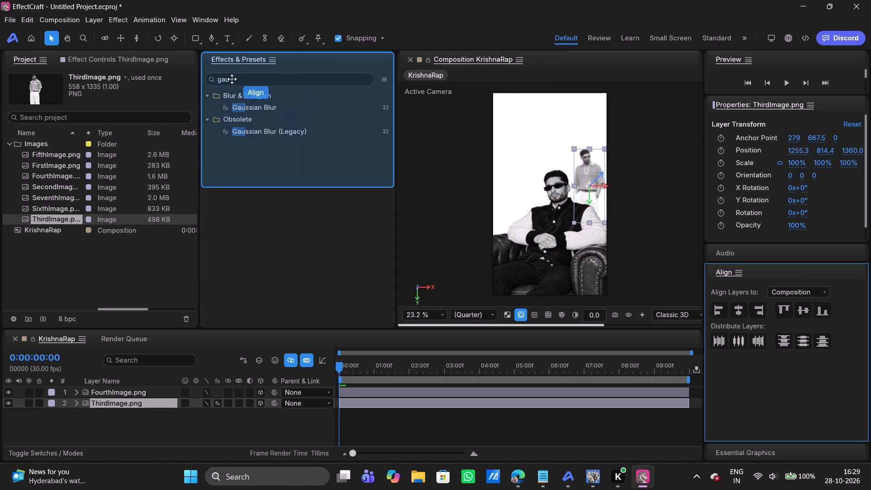
pyautogui.moveTo(232, 79); pyautogui.dragTo(222, 74)
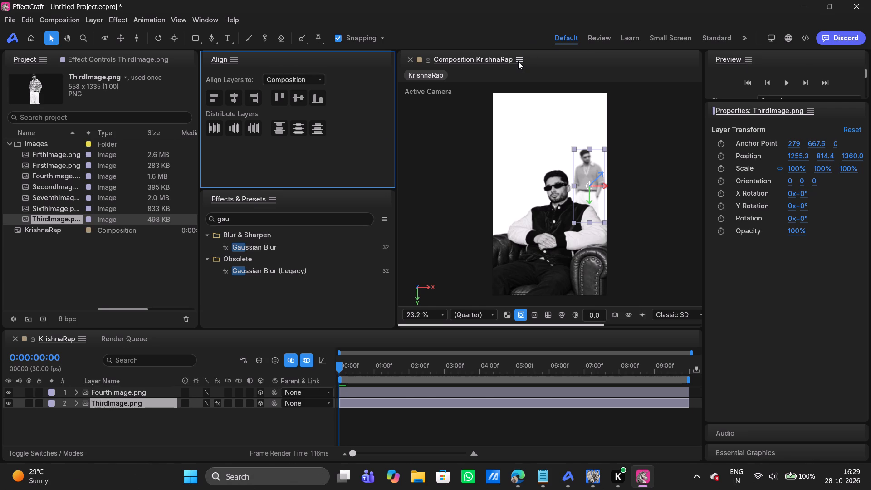
pyautogui.click(233, 58)
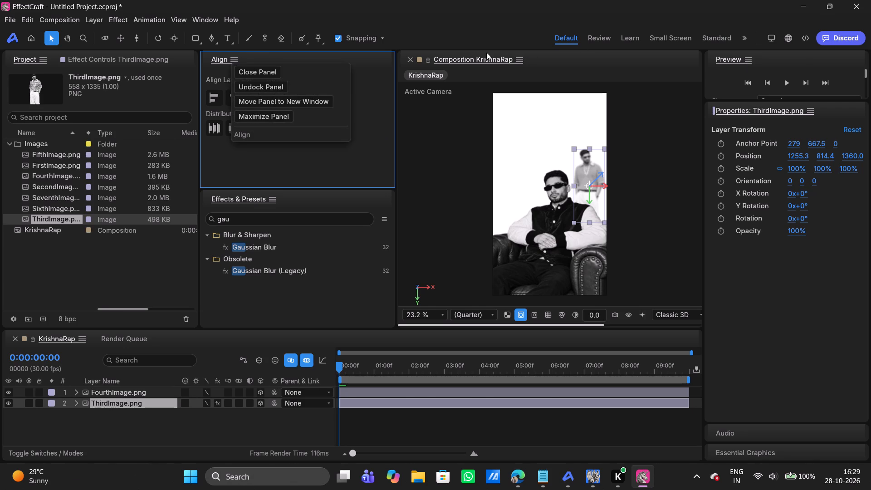
pyautogui.click(246, 157)
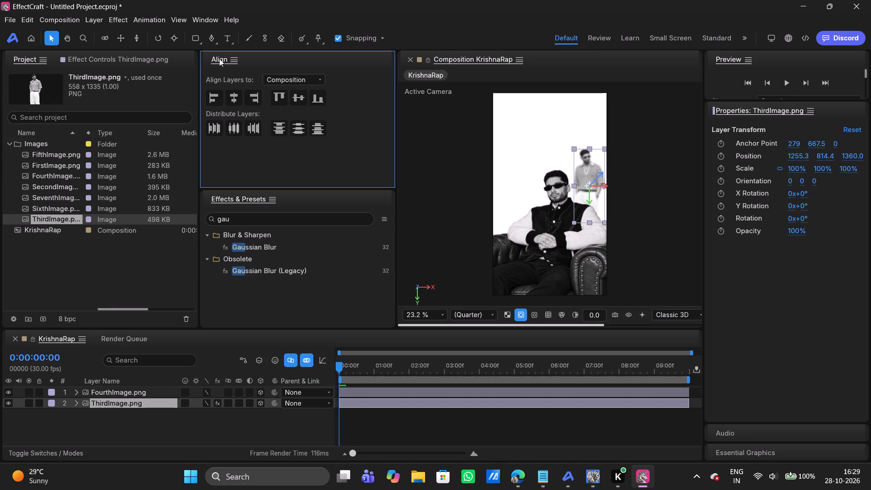
pyautogui.click(219, 59)
# Dock the ThirdImage.png Properties in the same group as Align, check switching between them, and leave Align in front.
pyautogui.moveTo(749, 112); pyautogui.dragTo(309, 105)
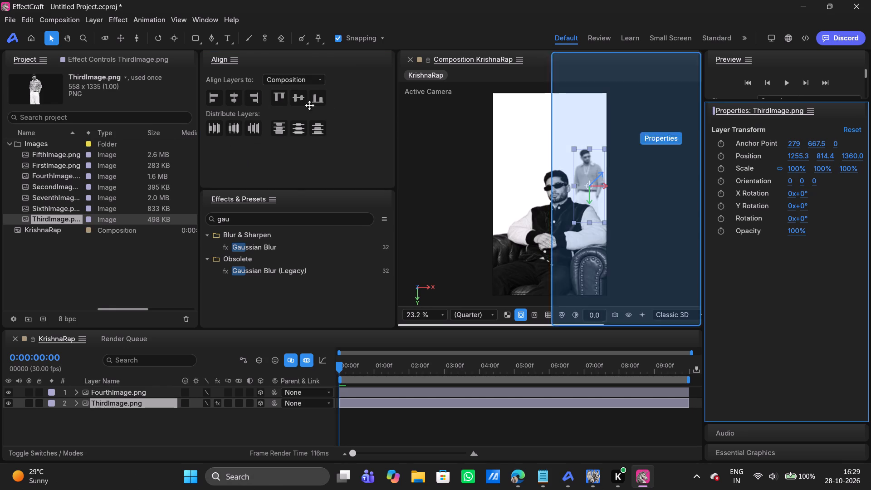
pyautogui.moveTo(309, 105); pyautogui.dragTo(245, 63)
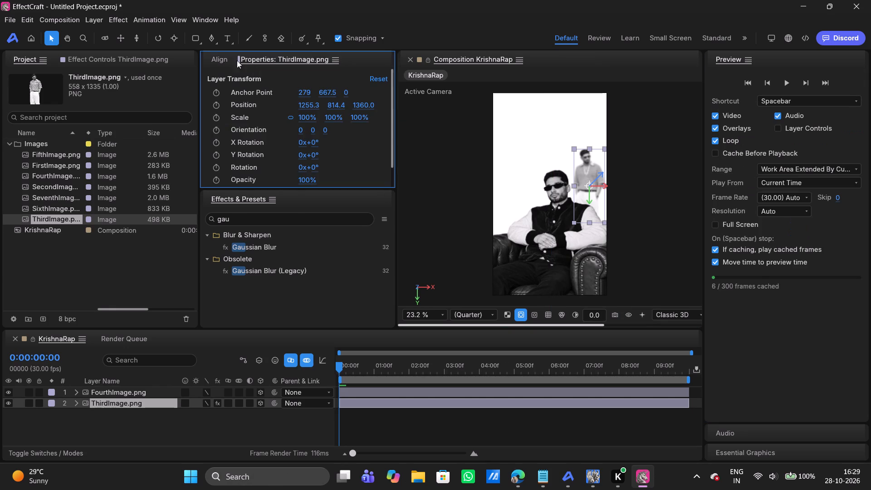
pyautogui.click(270, 56)
pyautogui.click(216, 63)
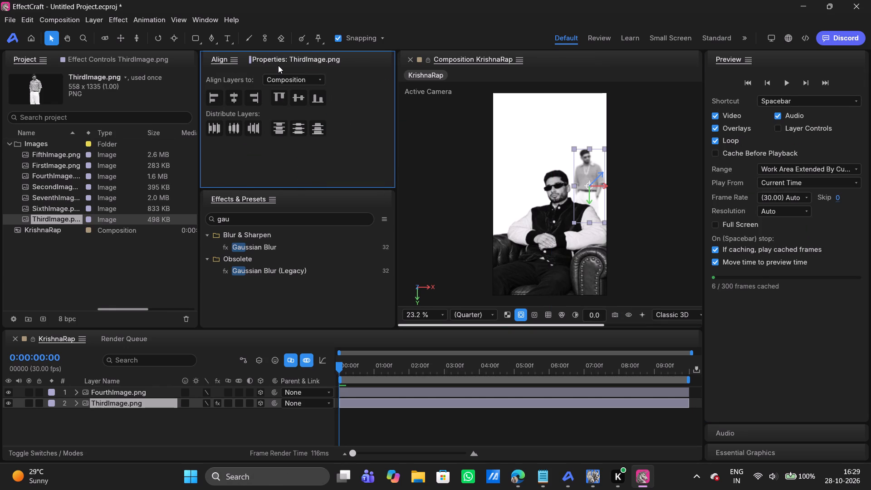
pyautogui.click(278, 65)
pyautogui.click(278, 65)
pyautogui.doubleClick(267, 59)
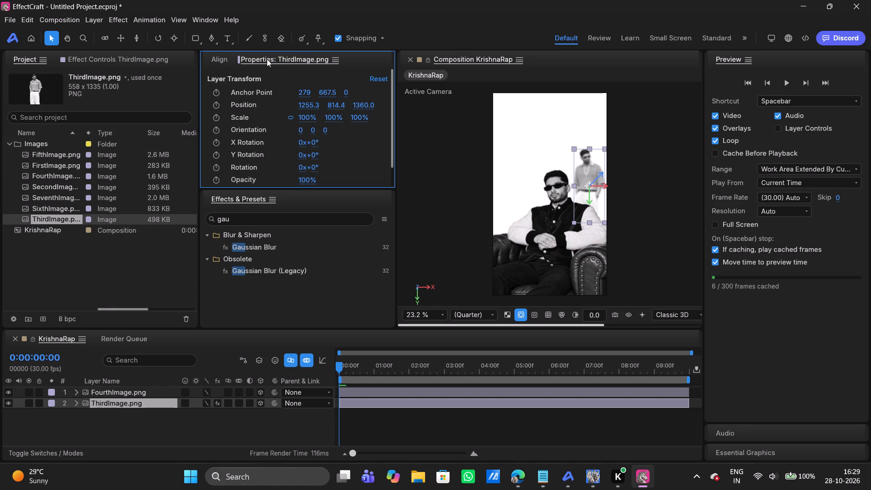
pyautogui.click(216, 57)
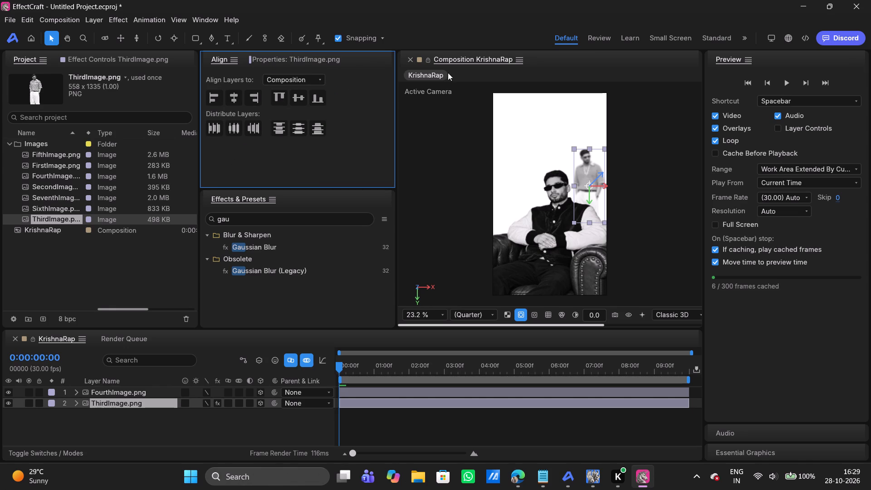
# Dock the KrishnaRap composition viewer beneath Preview and widen its column.
pyautogui.moveTo(456, 58); pyautogui.dragTo(763, 337)
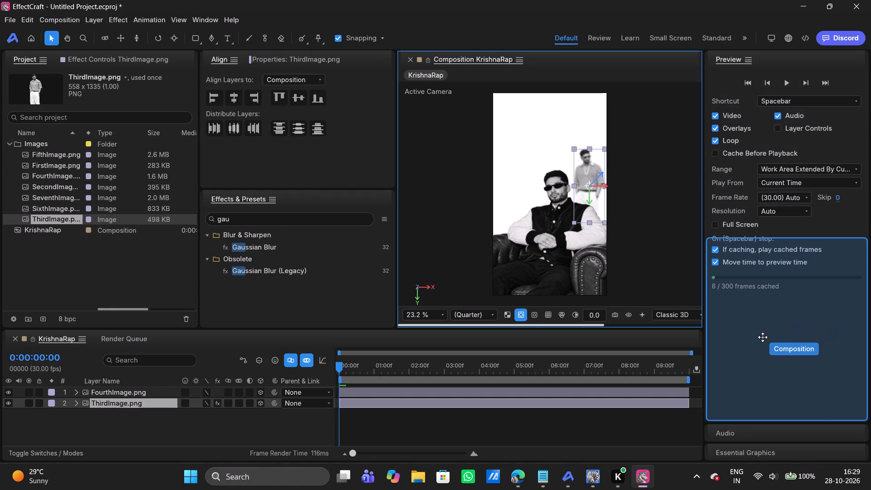
pyautogui.moveTo(763, 337); pyautogui.dragTo(762, 334)
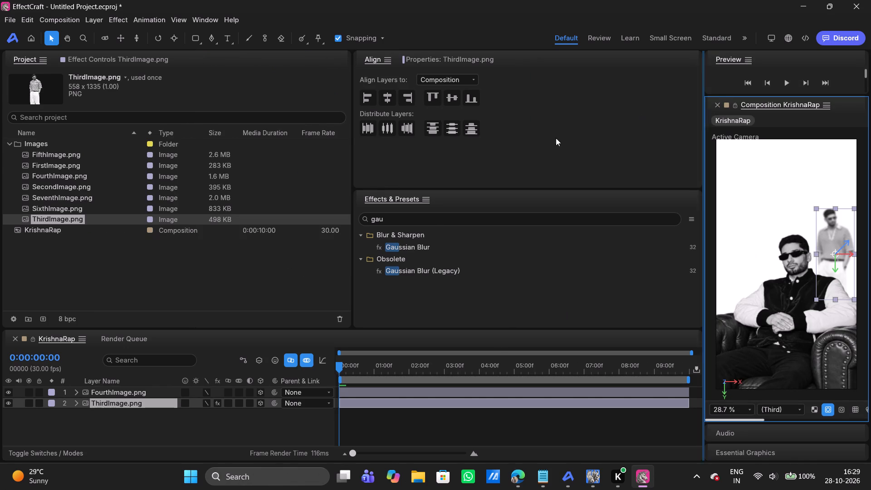
pyautogui.moveTo(704, 150); pyautogui.dragTo(600, 155)
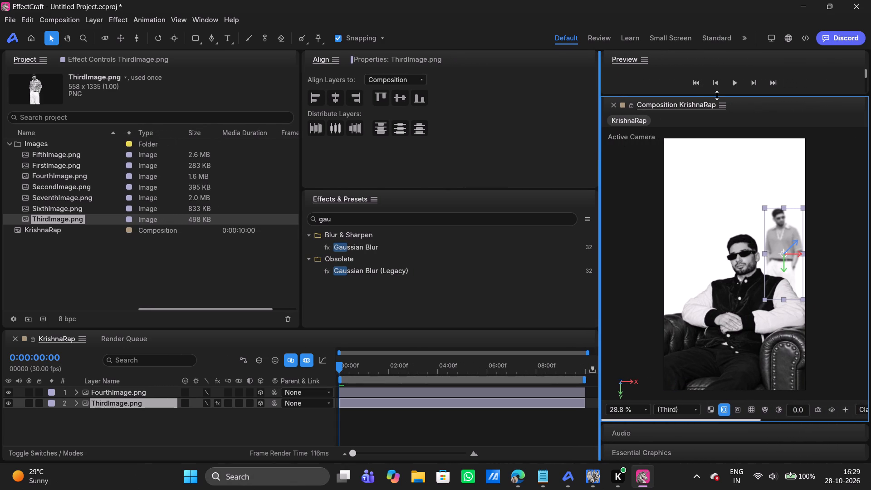
pyautogui.moveTo(718, 94); pyautogui.dragTo(714, 48)
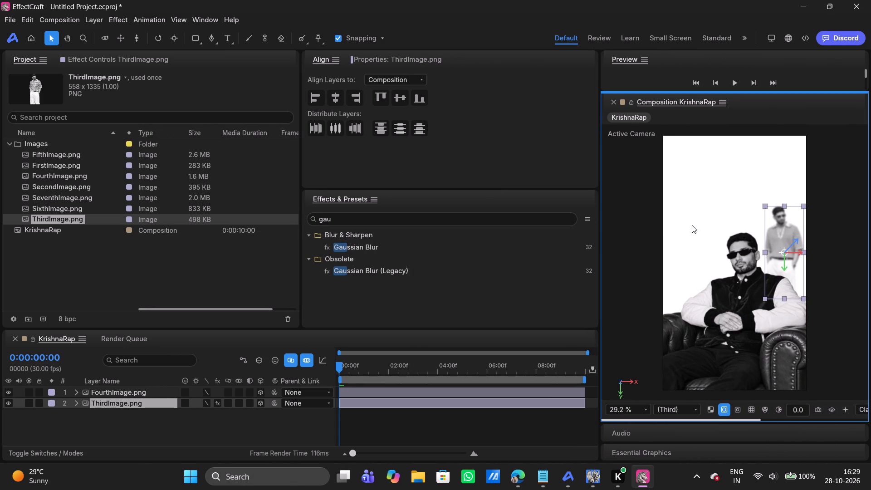
pyautogui.moveTo(601, 199); pyautogui.dragTo(651, 208)
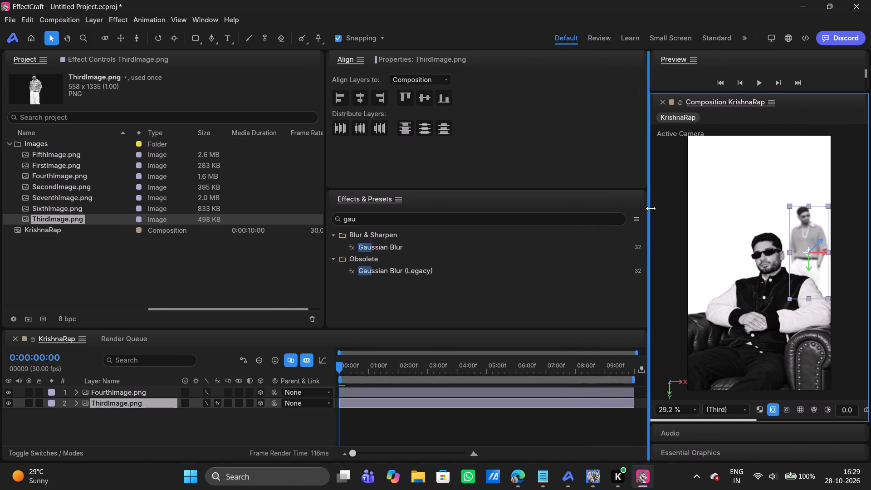
pyautogui.moveTo(651, 208); pyautogui.dragTo(610, 208)
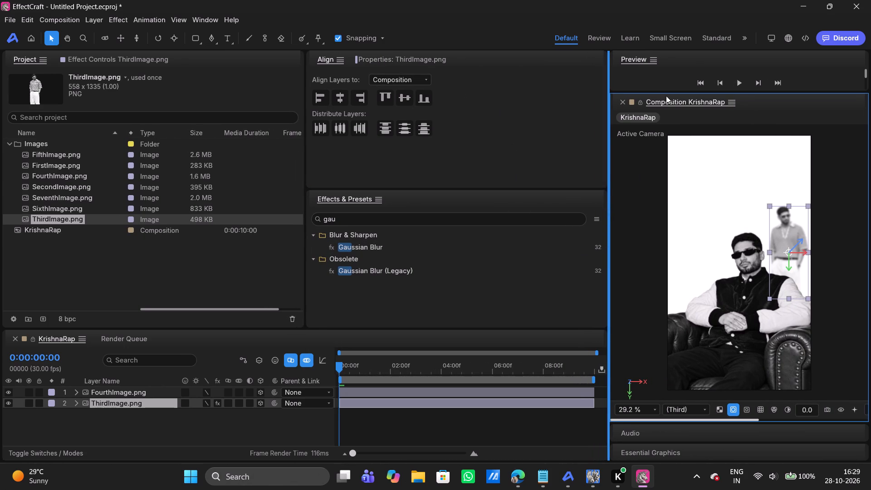
pyautogui.moveTo(670, 92); pyautogui.dragTo(666, 48)
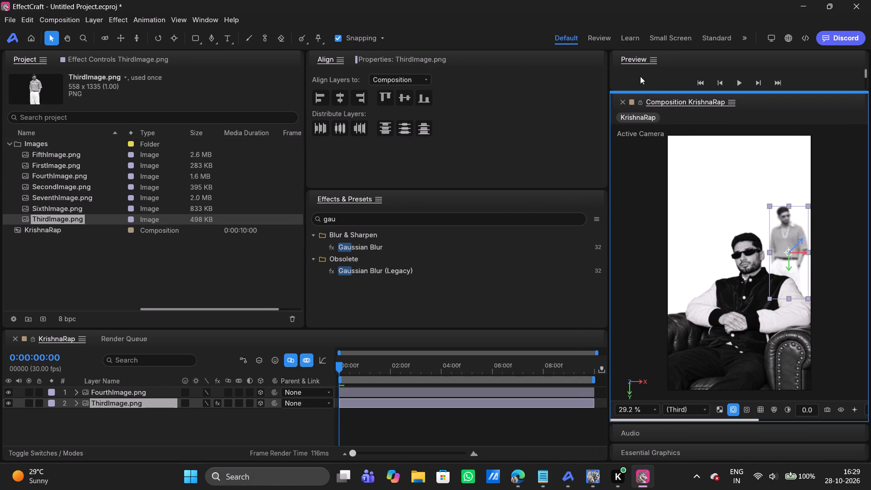
# Group Preview with Audio beneath the composition viewer and shrink that group to enlarge the viewer.
pyautogui.click(653, 62)
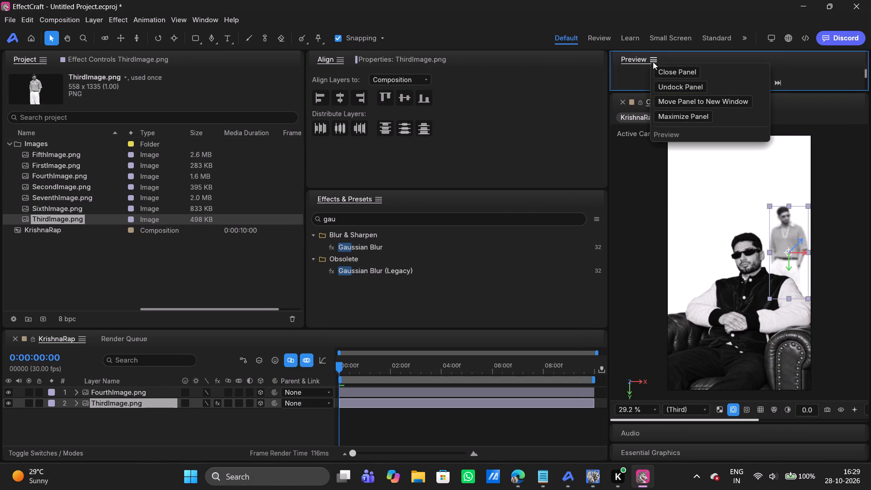
pyautogui.moveTo(628, 59); pyautogui.dragTo(661, 306)
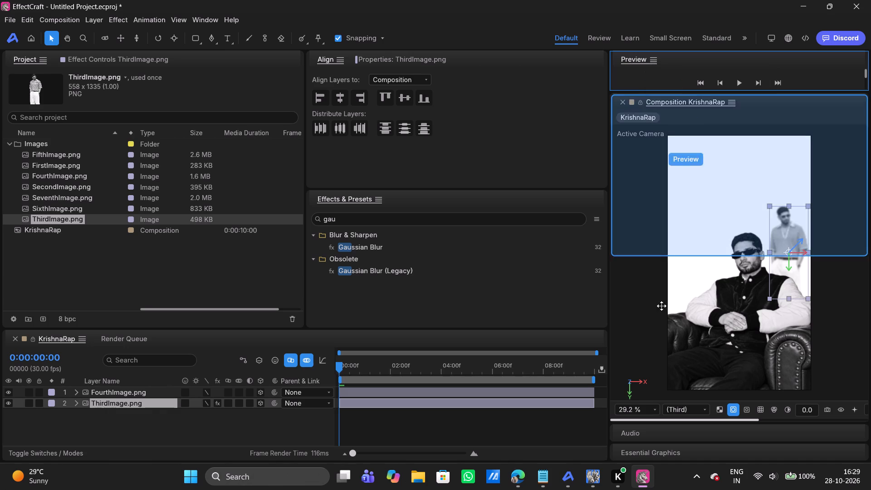
pyautogui.moveTo(661, 306); pyautogui.dragTo(646, 436)
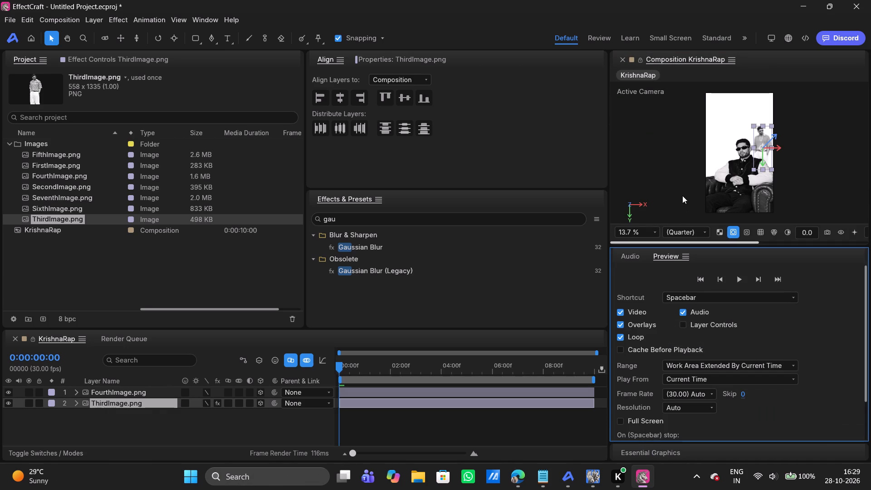
pyautogui.moveTo(698, 247); pyautogui.dragTo(725, 475)
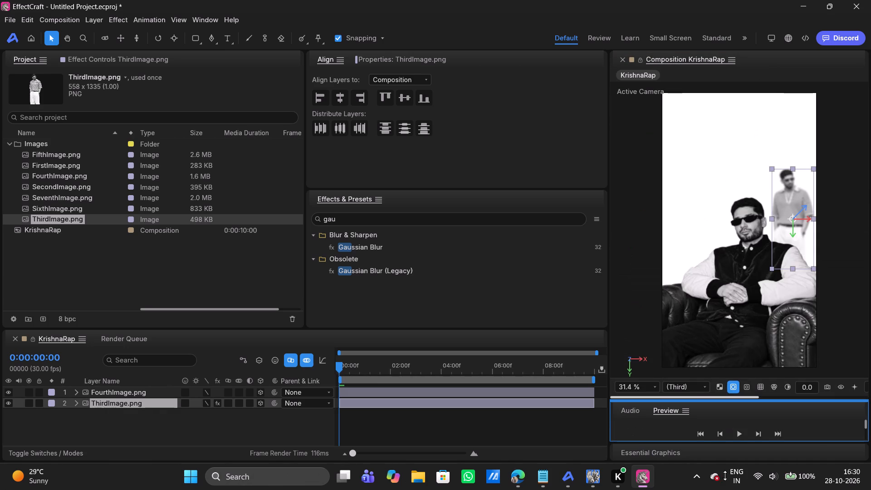
pyautogui.moveTo(725, 475); pyautogui.dragTo(731, 489)
# Switch the composition viewer's 3D view to Custom View 1.
pyautogui.hscroll(-1, 851, 378)
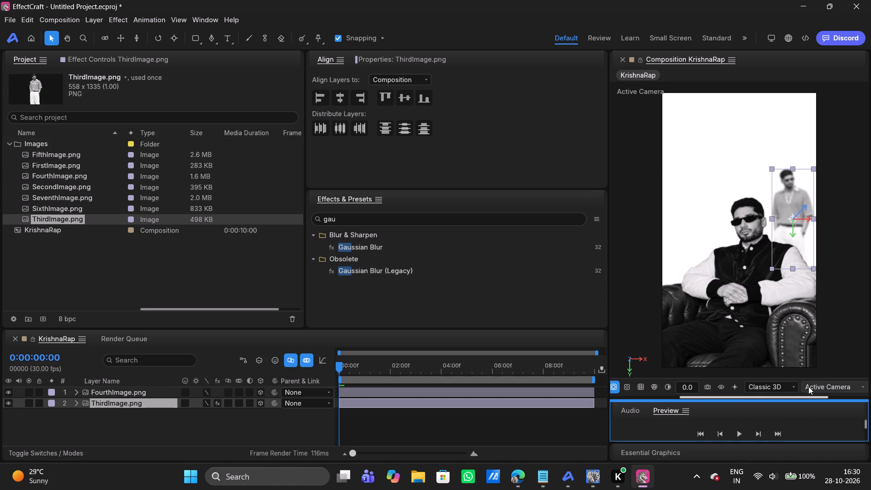
pyautogui.click(824, 387)
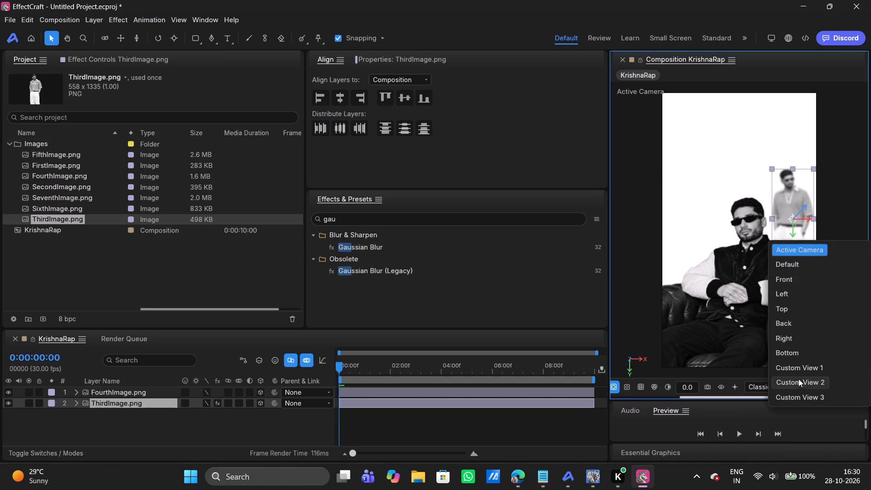
pyautogui.click(806, 371)
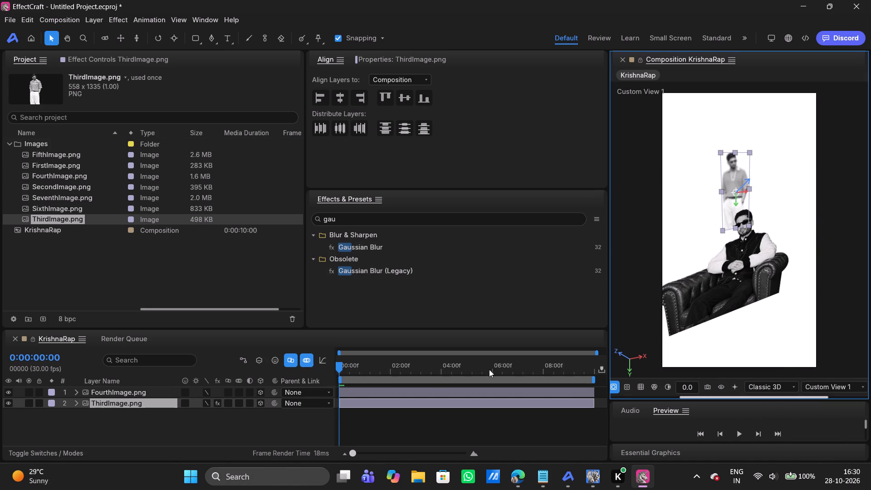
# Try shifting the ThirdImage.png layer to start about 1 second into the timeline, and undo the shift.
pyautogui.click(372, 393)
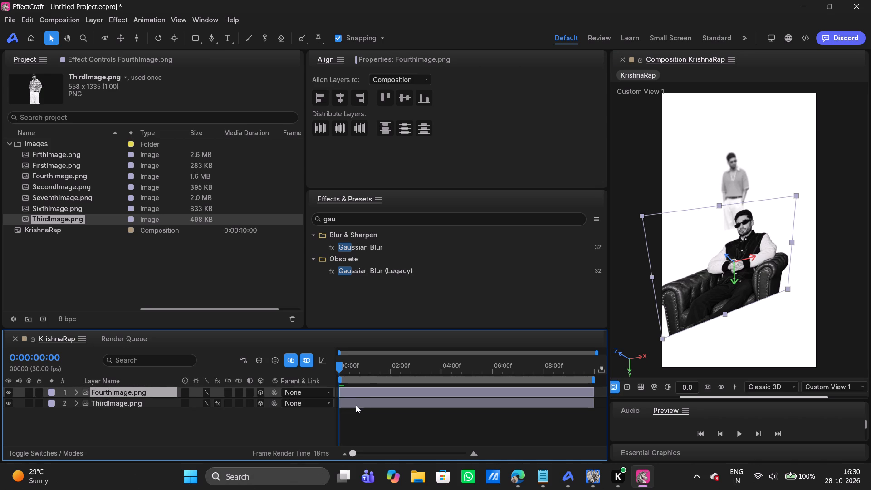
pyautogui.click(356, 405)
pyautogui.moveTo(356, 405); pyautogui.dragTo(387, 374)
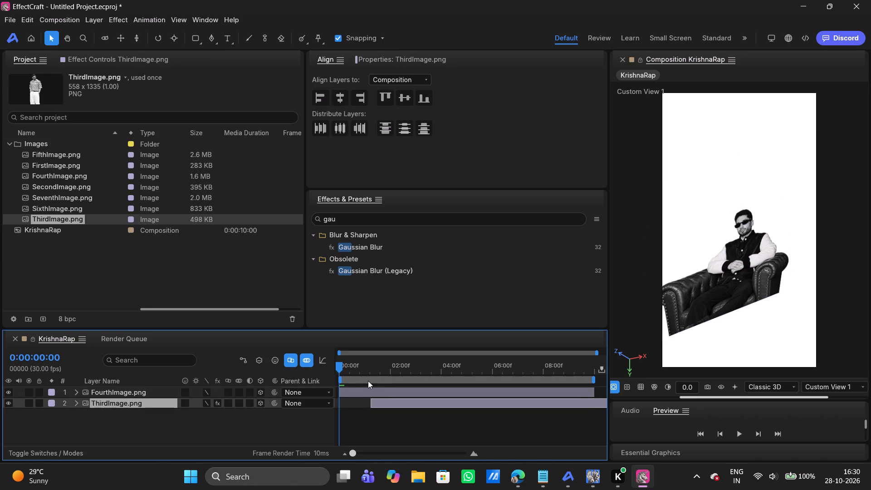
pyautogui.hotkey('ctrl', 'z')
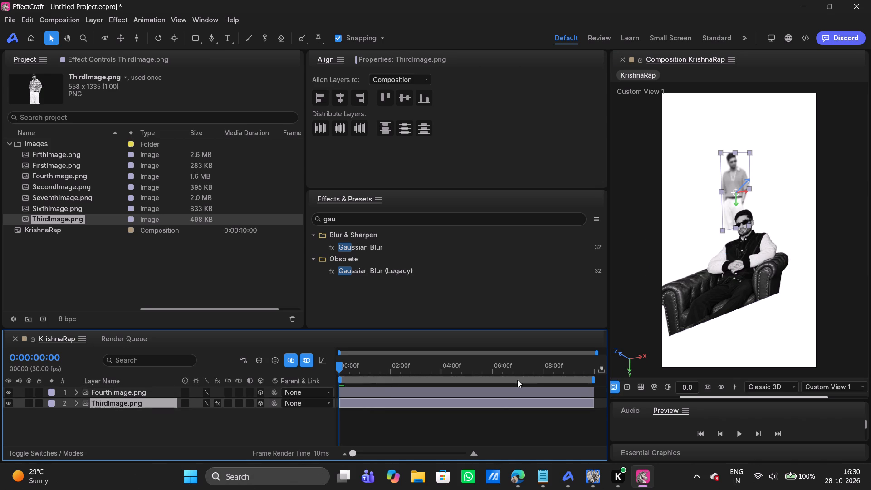
# Return the viewer to Active Camera and add a new camera layer with the default settings to the KrishnaRap composition.
pyautogui.click(824, 386)
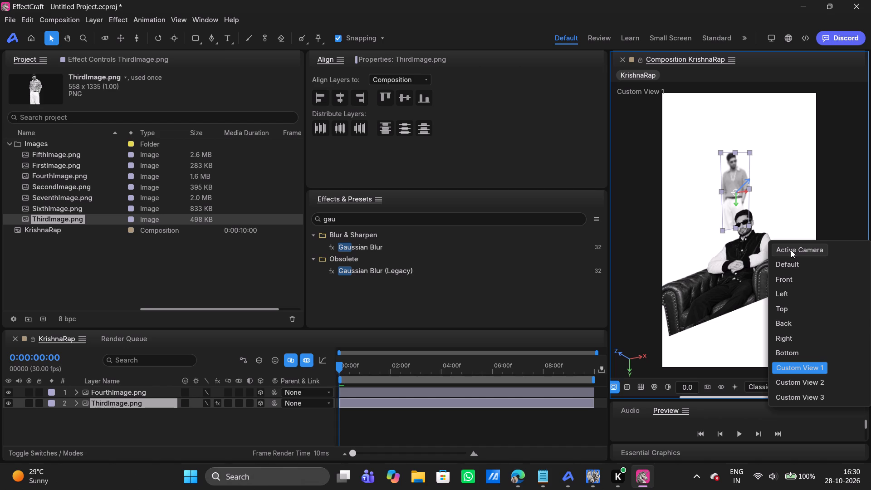
pyautogui.click(791, 250)
pyautogui.click(180, 421)
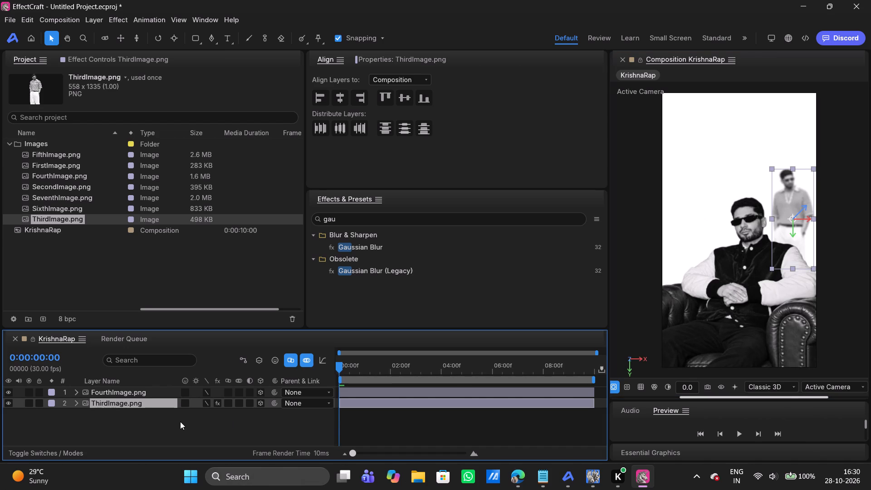
pyautogui.rightClick(180, 421)
pyautogui.click(94, 428)
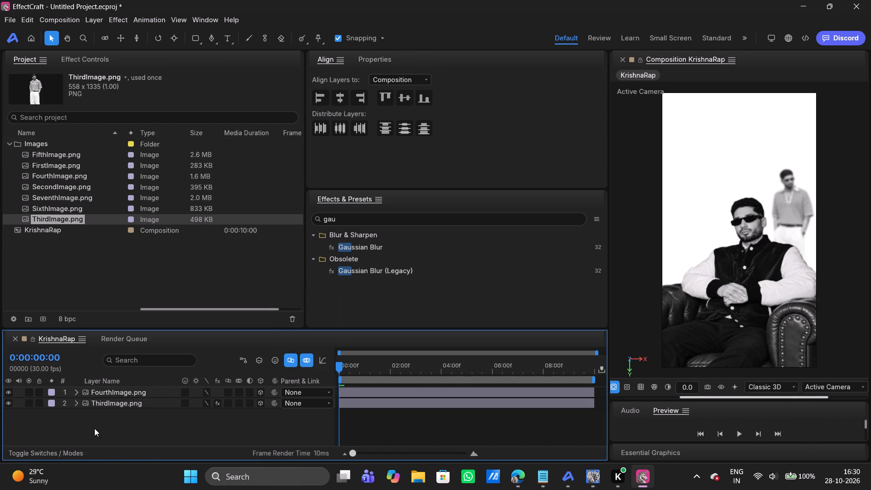
pyautogui.rightClick(94, 428)
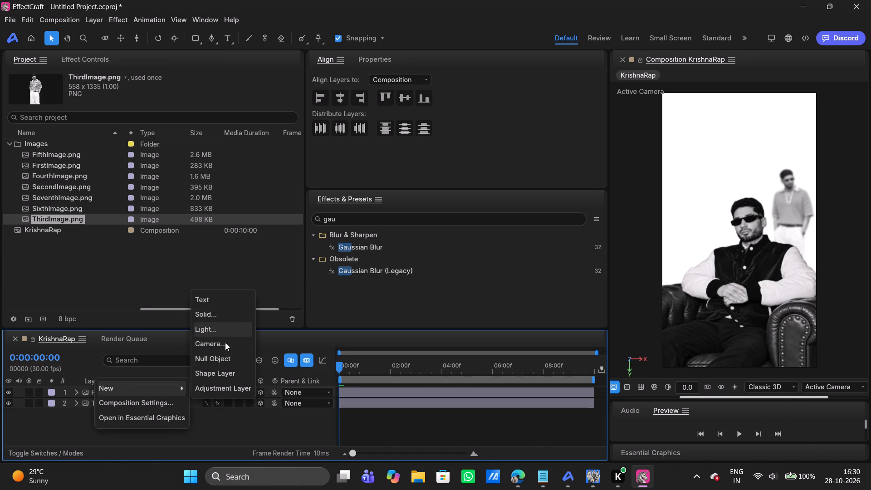
pyautogui.click(223, 344)
pyautogui.click(562, 321)
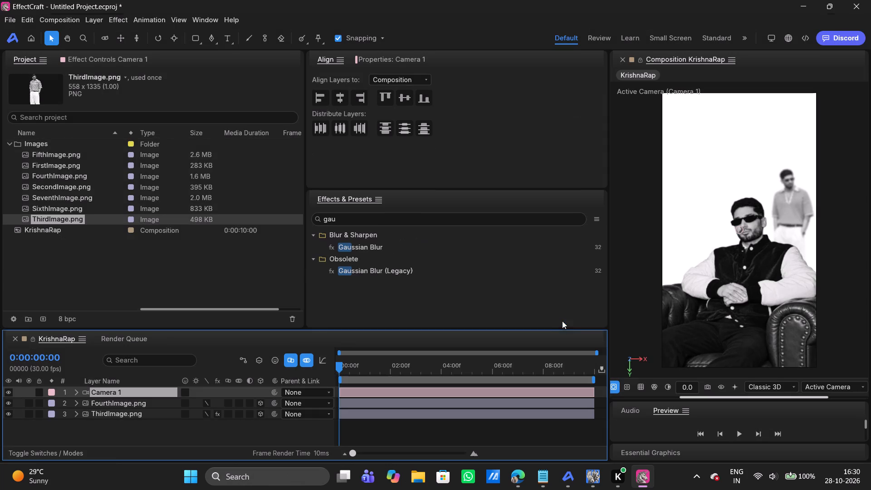
# Move the Camera 1 layer to the bottom of the layer stack, beneath ThirdImage.png.
pyautogui.moveTo(98, 393); pyautogui.dragTo(98, 434)
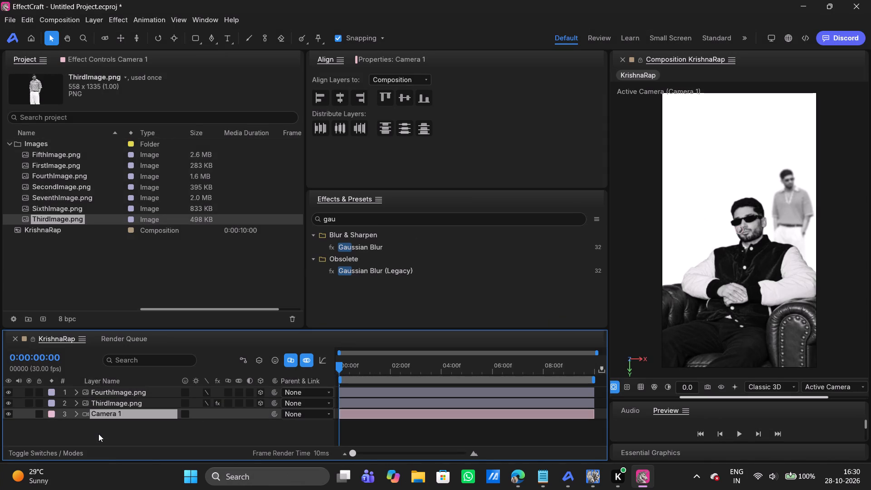
pyautogui.click(120, 416)
# Switch the viewer to Custom View 1 and bring Camera 1 forward to a Z position of about -1268.
pyautogui.click(831, 387)
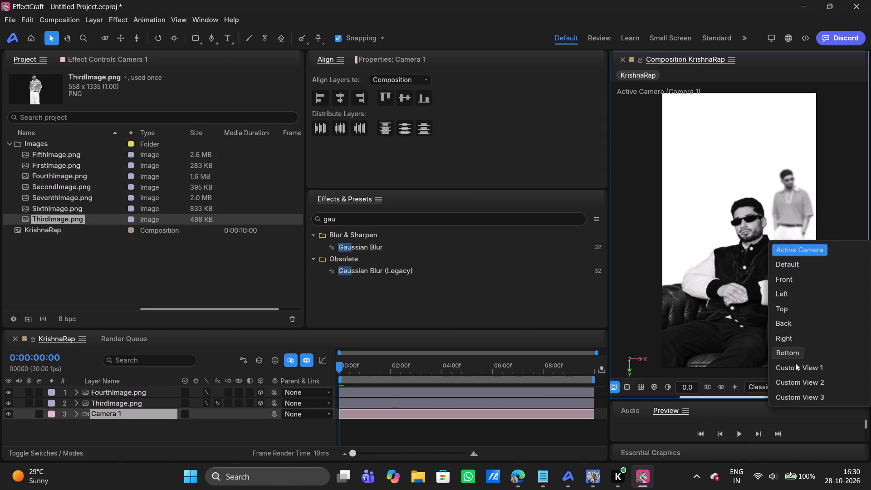
pyautogui.click(794, 367)
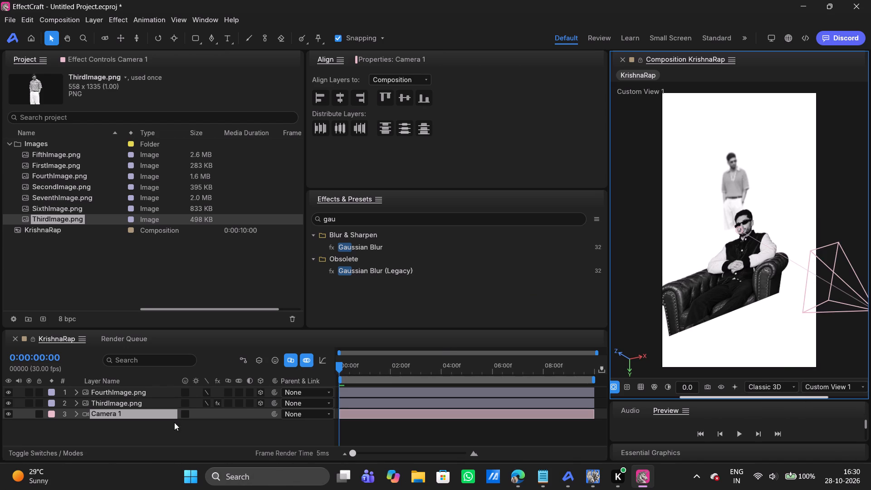
pyautogui.click(146, 420)
pyautogui.click(372, 61)
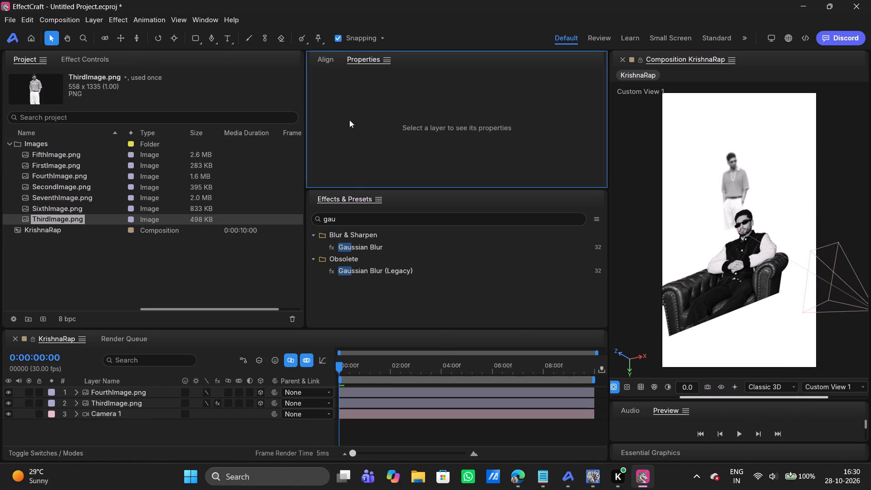
pyautogui.click(330, 60)
pyautogui.click(378, 49)
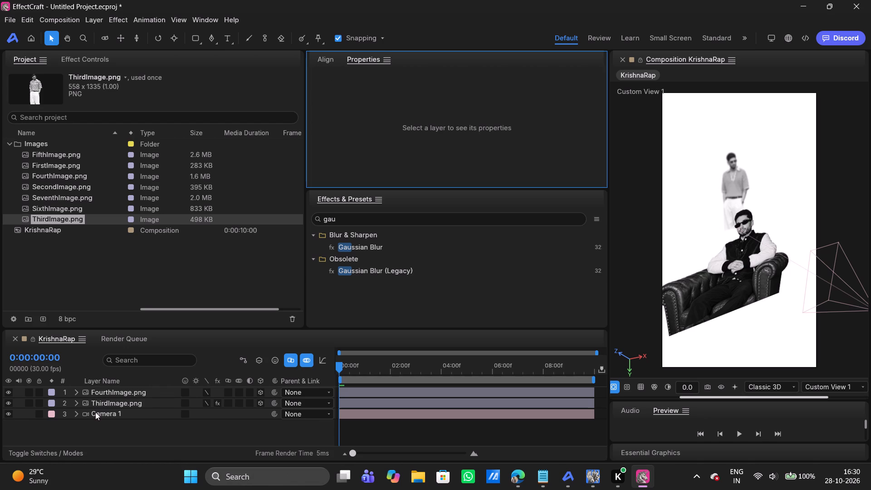
pyautogui.click(95, 413)
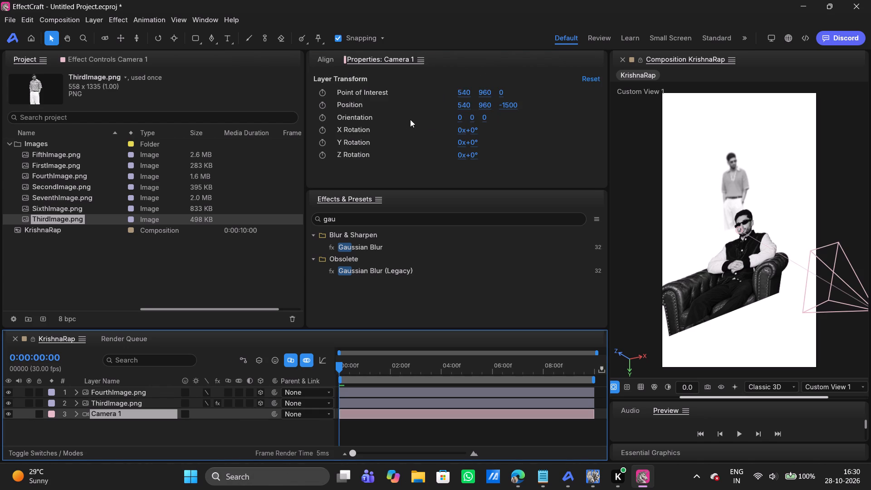
pyautogui.moveTo(514, 106); pyautogui.dragTo(472, 103)
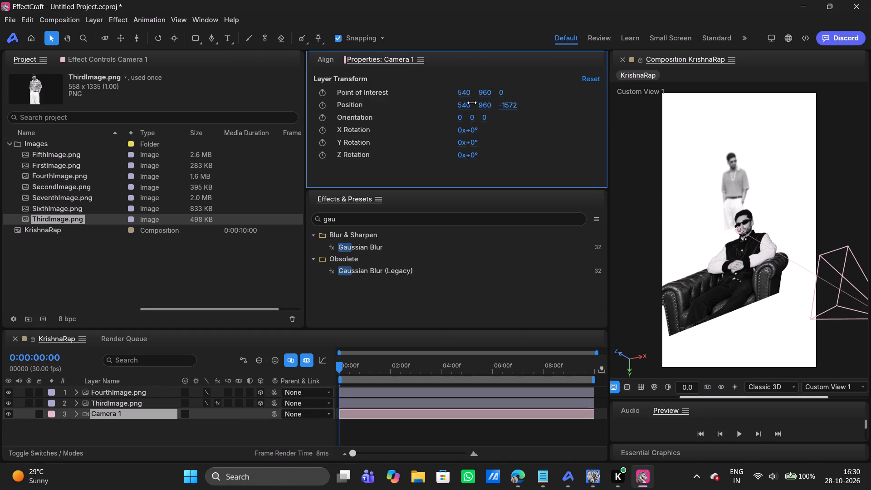
pyautogui.moveTo(472, 103); pyautogui.dragTo(644, 106)
# Switch the viewer to Active Camera and bring Camera 1 further forward to a Z position of about -1023.
pyautogui.click(847, 387)
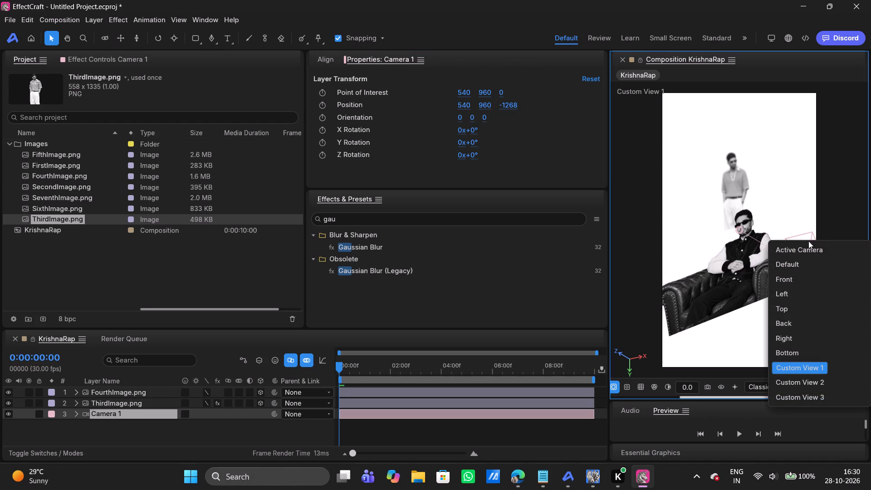
pyautogui.click(799, 250)
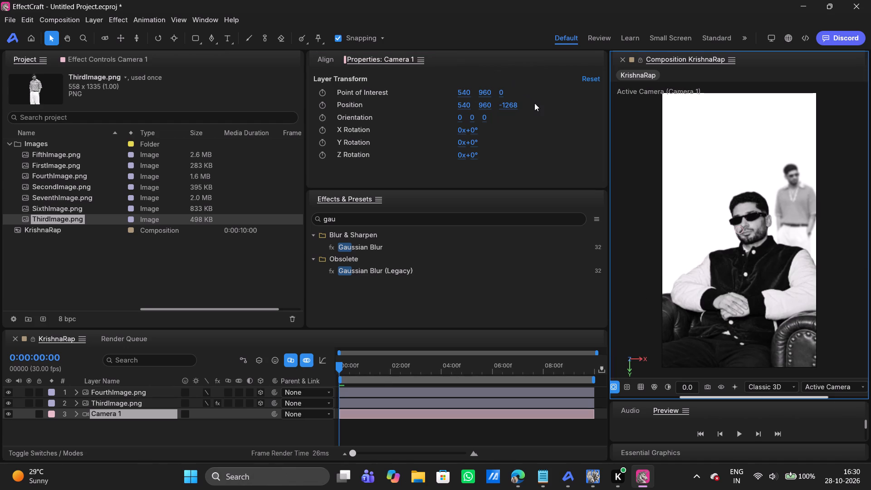
pyautogui.moveTo(512, 108); pyautogui.dragTo(661, 108)
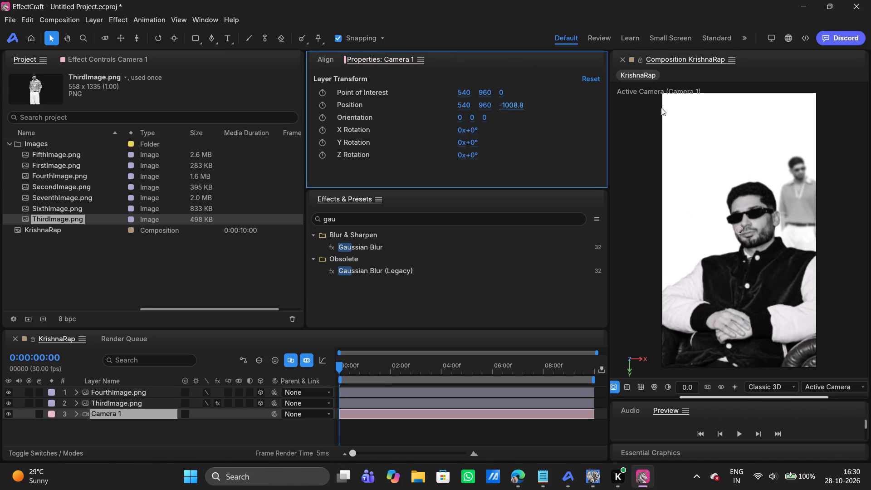
pyautogui.moveTo(661, 108); pyautogui.dragTo(652, 111)
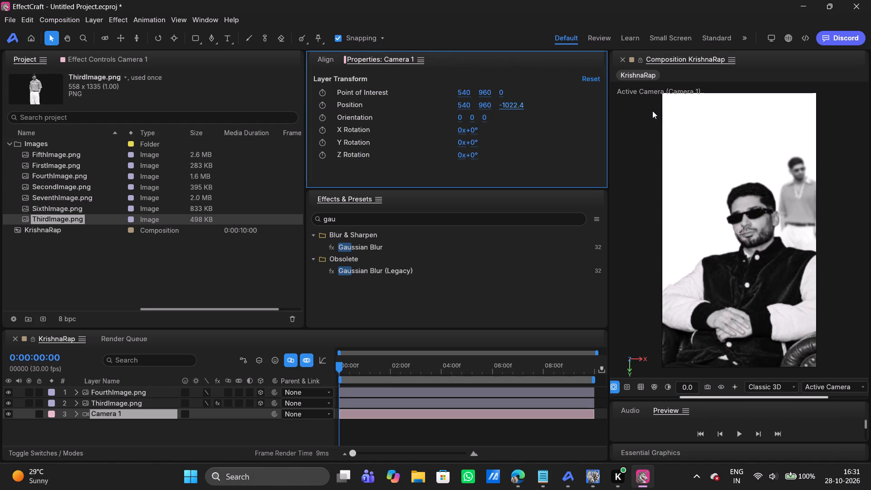
pyautogui.moveTo(652, 111); pyautogui.dragTo(653, 110)
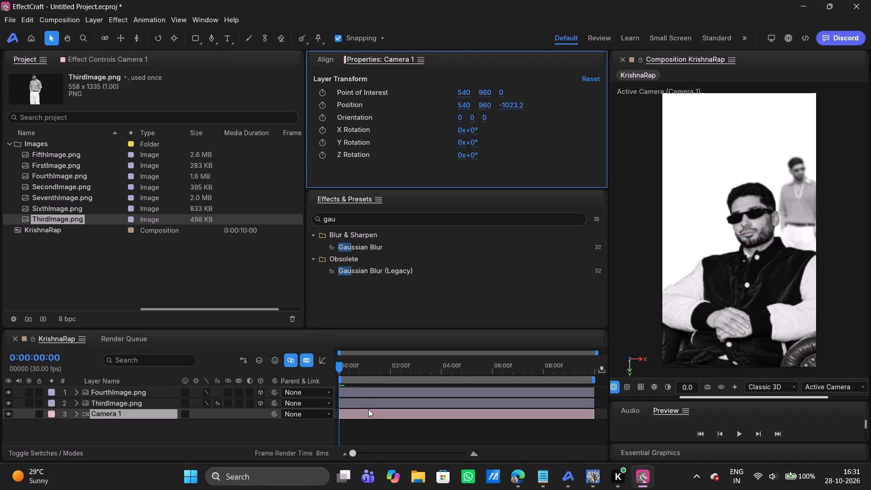
# Check the effect controls of ThirdImage.png and FourthImage.png, narrowing the Project and Effect Controls column.
pyautogui.click(368, 409)
pyautogui.click(133, 405)
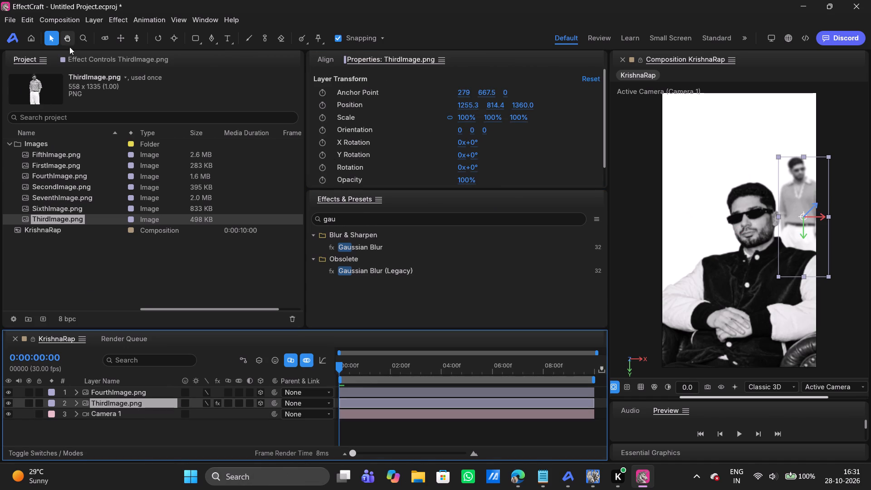
pyautogui.click(73, 63)
pyautogui.moveTo(306, 109); pyautogui.dragTo(232, 114)
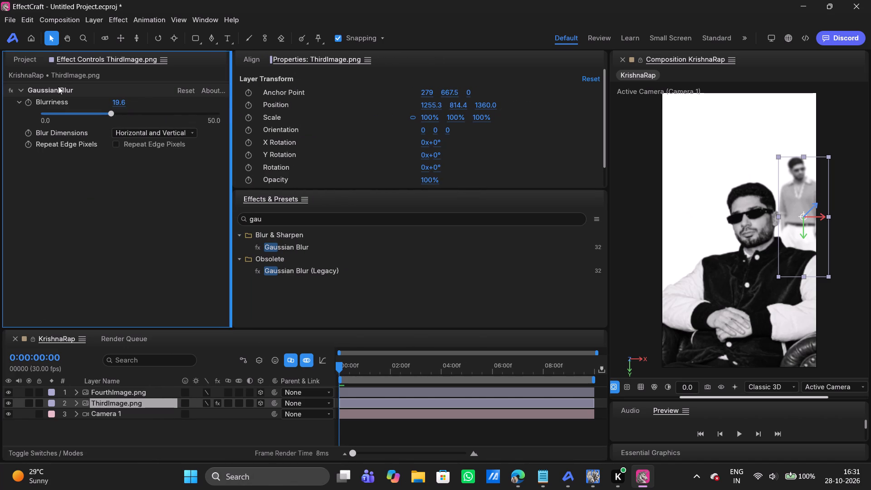
pyautogui.click(106, 387)
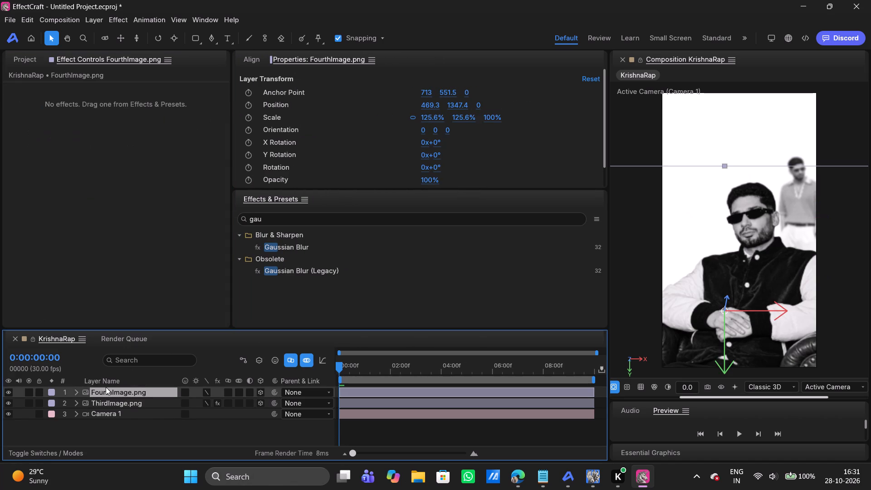
pyautogui.click(116, 398)
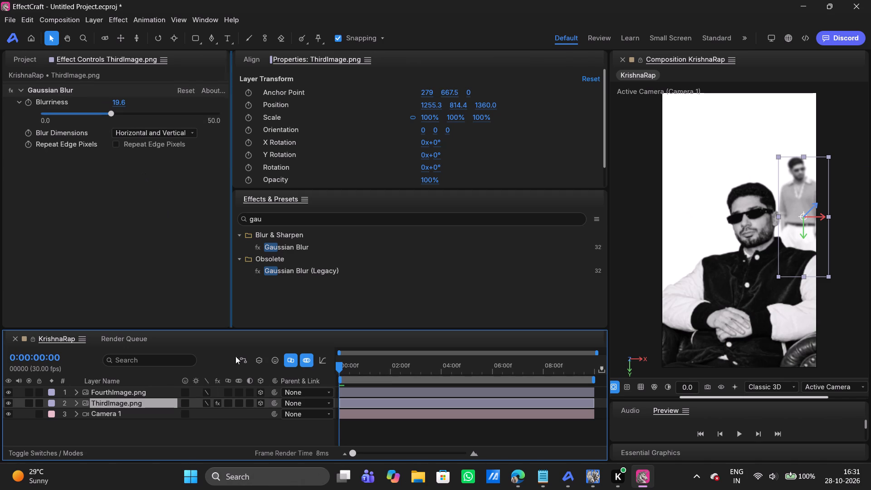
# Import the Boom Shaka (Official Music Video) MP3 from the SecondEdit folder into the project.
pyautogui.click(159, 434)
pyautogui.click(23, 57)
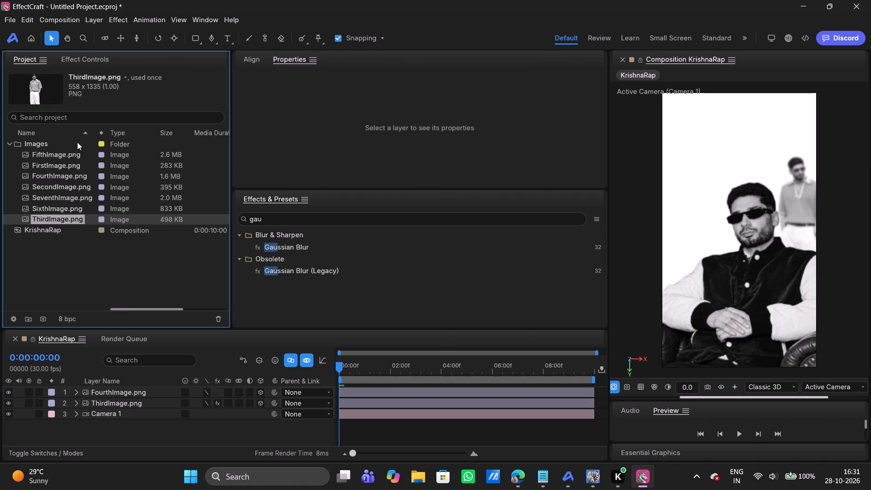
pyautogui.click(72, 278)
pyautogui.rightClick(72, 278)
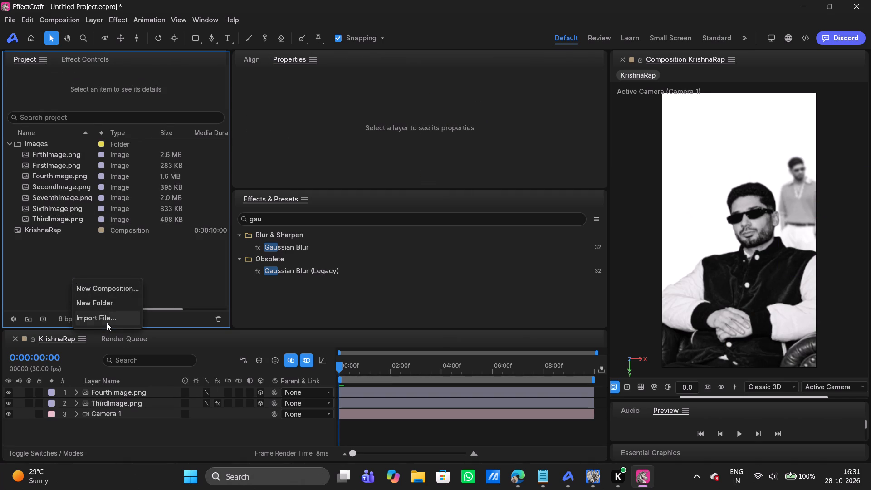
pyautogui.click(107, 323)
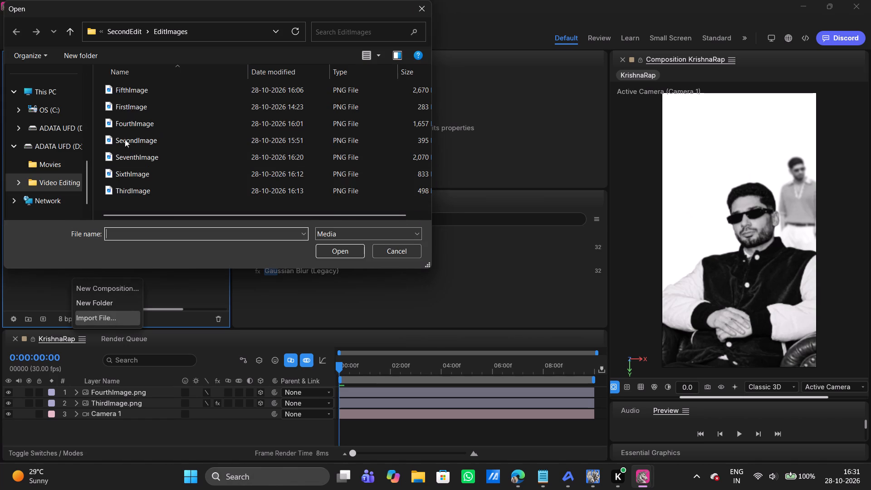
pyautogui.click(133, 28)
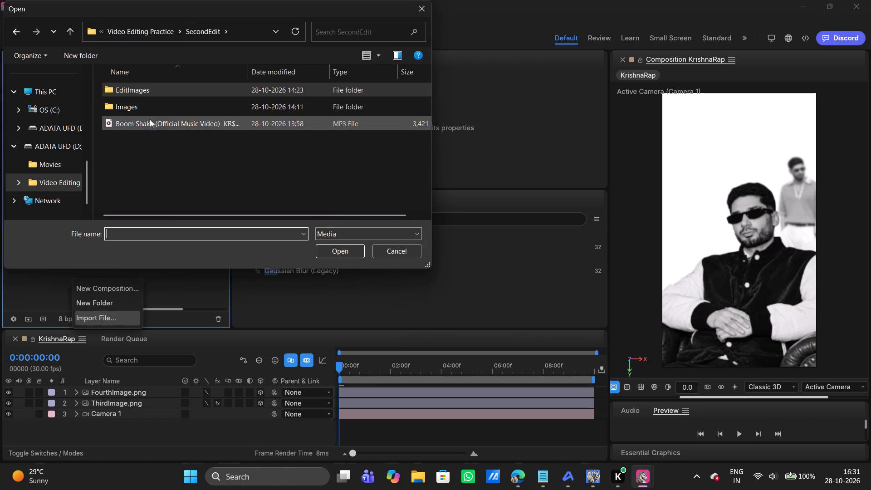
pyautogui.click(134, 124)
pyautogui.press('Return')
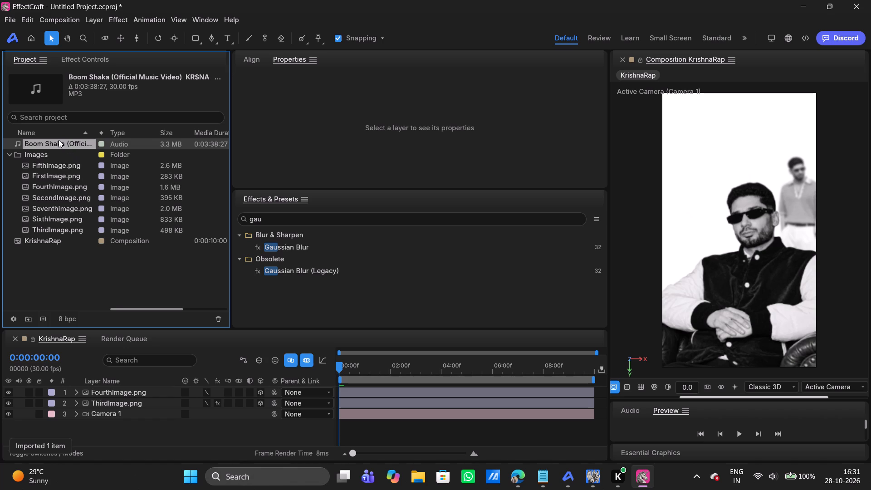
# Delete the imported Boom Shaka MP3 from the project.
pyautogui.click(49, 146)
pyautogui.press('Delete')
# In File Explorer, check the audio files in Video Editing Practice's SecondEdit folder, inspecting the BoomShakalaka M4A clip.
pyautogui.click(427, 475)
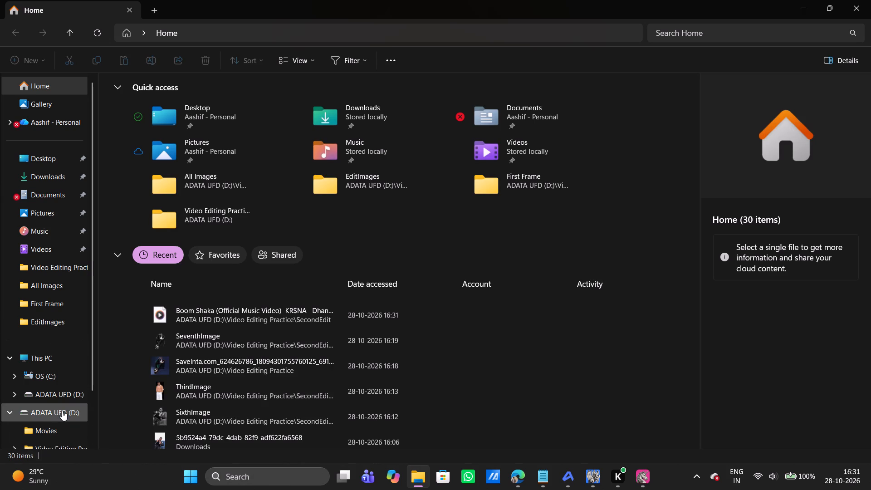
pyautogui.click(54, 446)
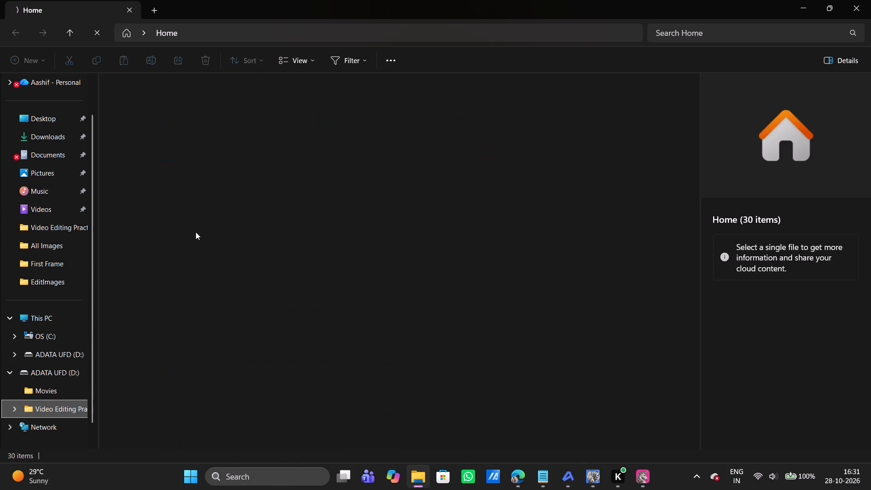
pyautogui.doubleClick(159, 134)
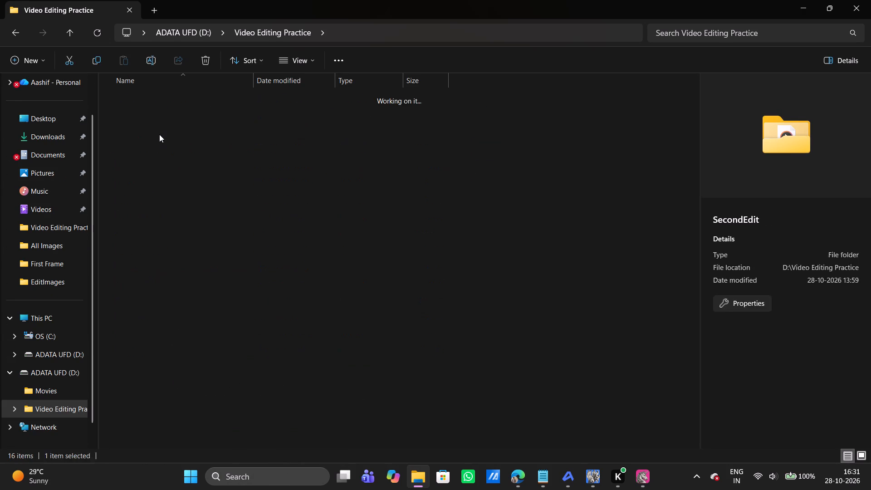
pyautogui.click(141, 148)
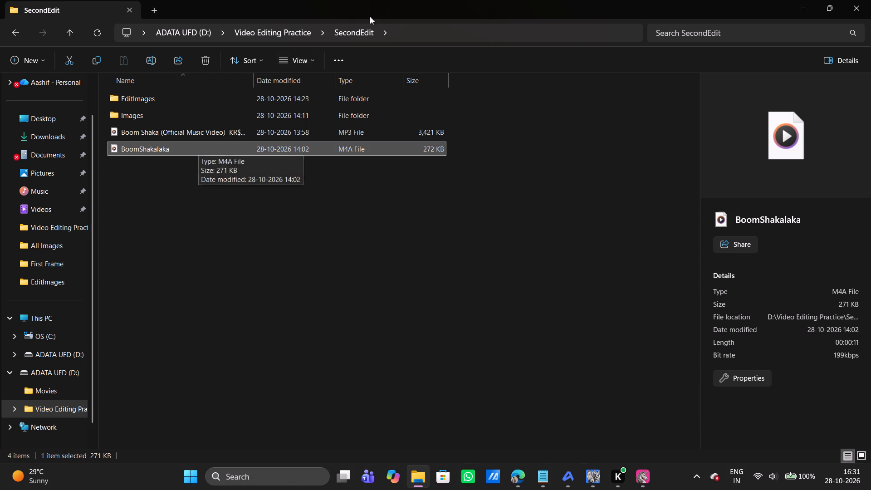
pyautogui.click(802, 1)
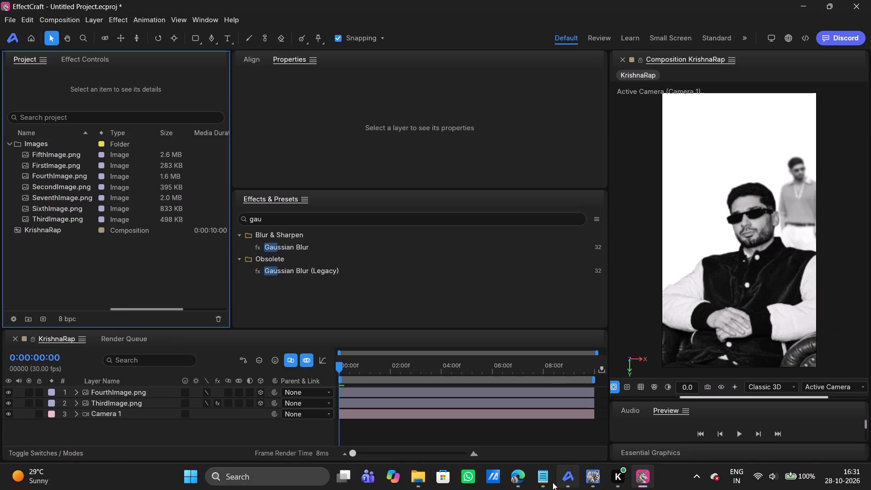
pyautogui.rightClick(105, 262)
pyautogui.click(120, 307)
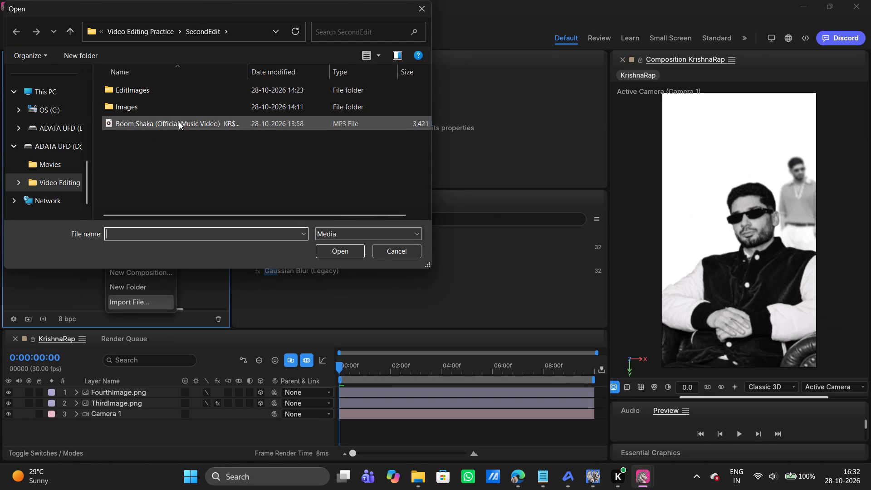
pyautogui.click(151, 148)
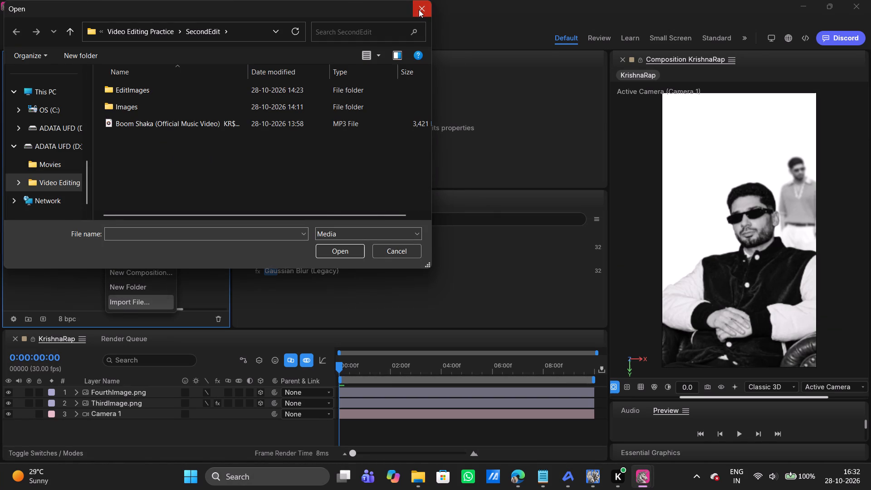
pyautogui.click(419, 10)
# Bring the BoomShakalaka M4A file from File Explorer's SecondEdit folder into the project, then close the Explorer window.
pyautogui.click(417, 476)
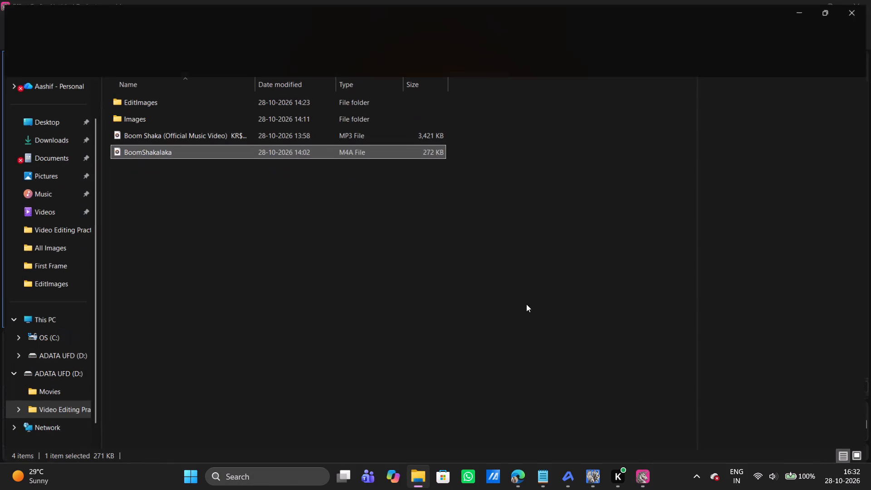
pyautogui.click(829, 1)
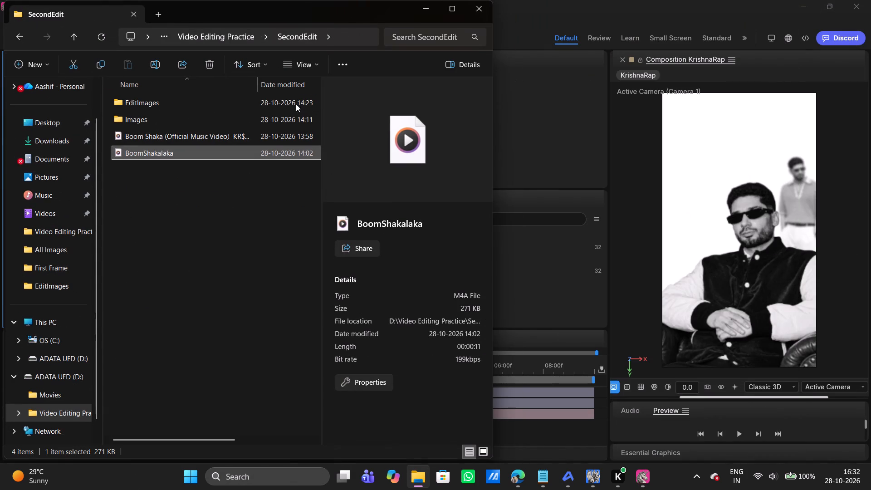
pyautogui.moveTo(303, 5); pyautogui.dragTo(651, 43)
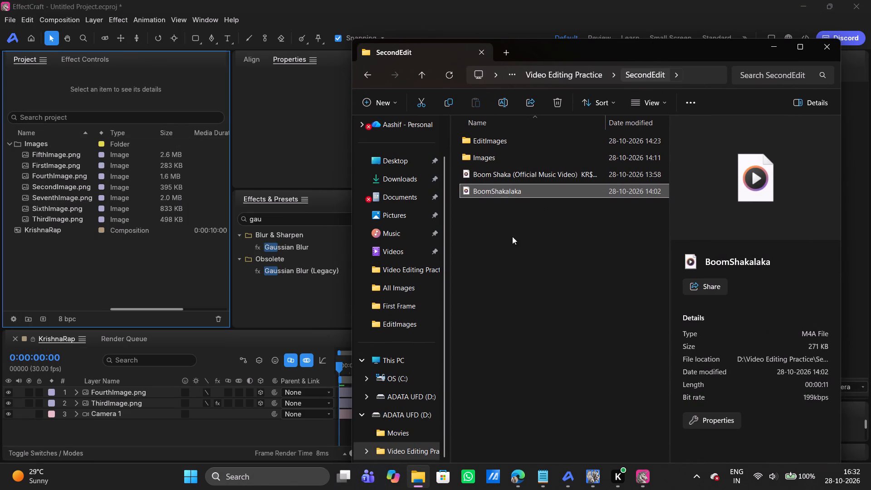
pyautogui.moveTo(499, 191); pyautogui.dragTo(32, 260)
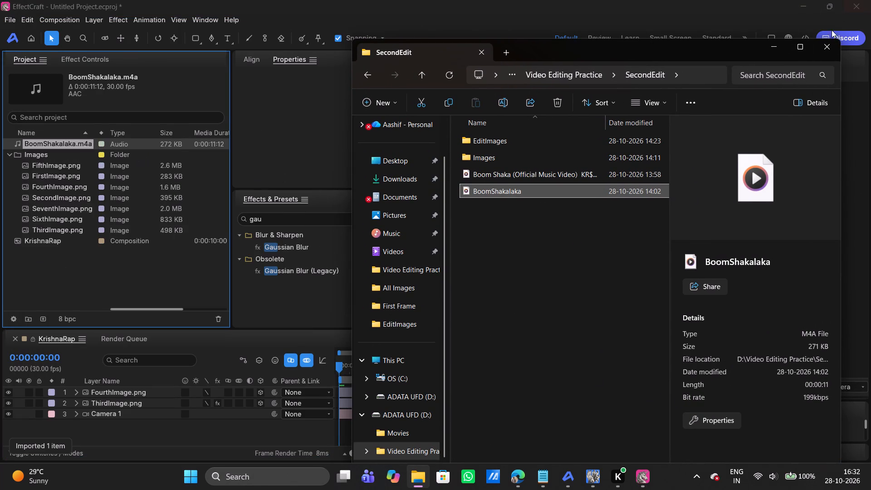
pyautogui.click(825, 49)
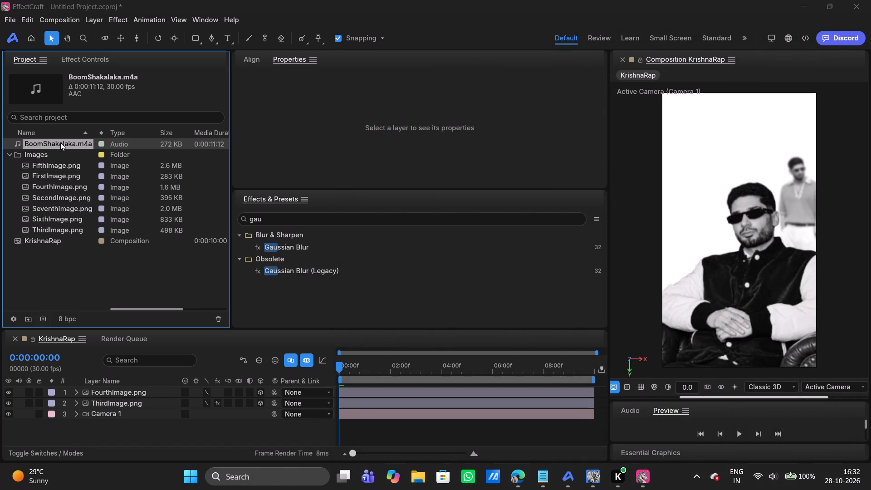
# Add BoomShakalaka.m4a to the KrishnaRap timeline as the bottom layer, beneath Camera 1.
pyautogui.moveTo(60, 142); pyautogui.dragTo(104, 434)
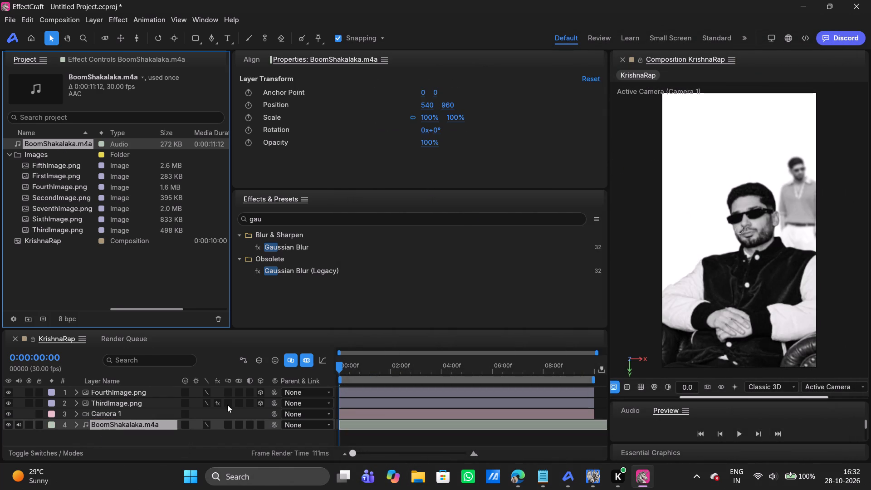
# Preview the opening of the KrishnaRap composition with its audio several times, returning the playhead to 0:00 each time.
pyautogui.press('space')
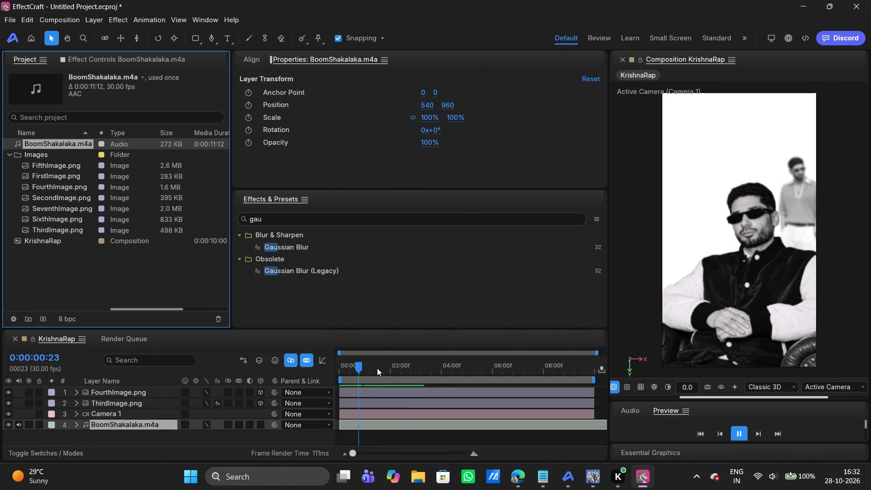
pyautogui.moveTo(364, 365); pyautogui.dragTo(298, 369)
pyautogui.press('space')
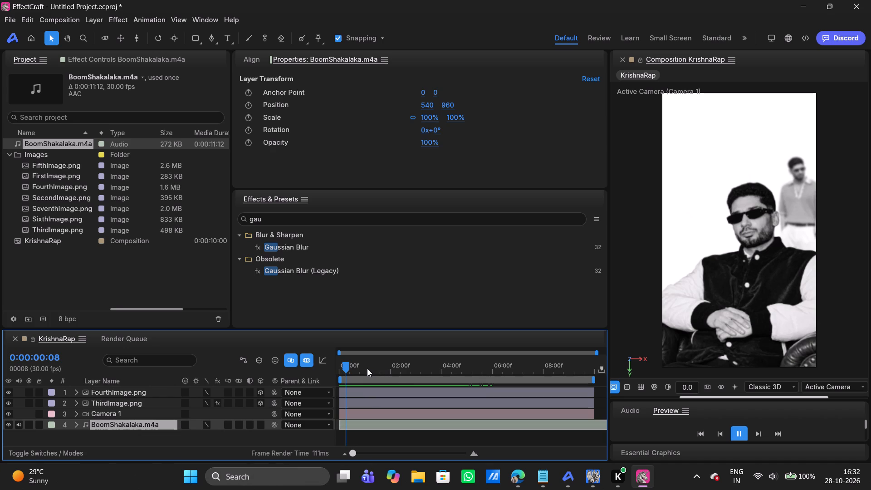
pyautogui.moveTo(357, 368); pyautogui.dragTo(326, 368)
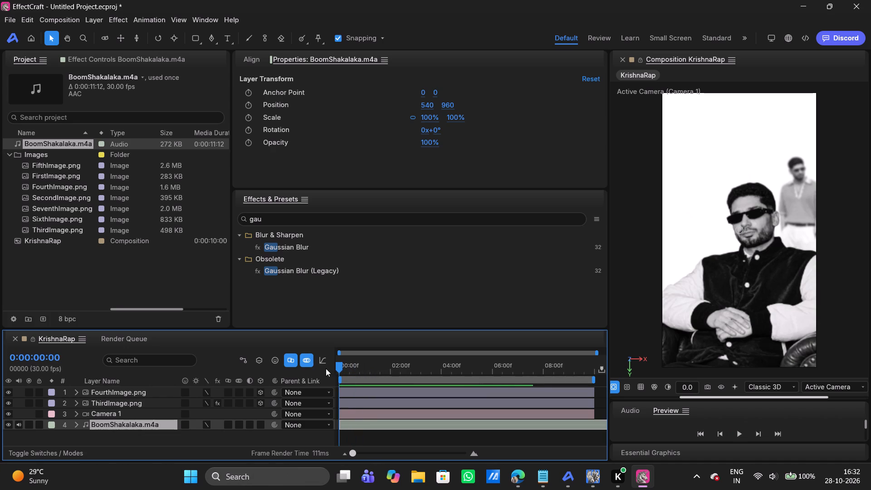
pyautogui.moveTo(326, 368); pyautogui.dragTo(308, 369)
pyautogui.press('space')
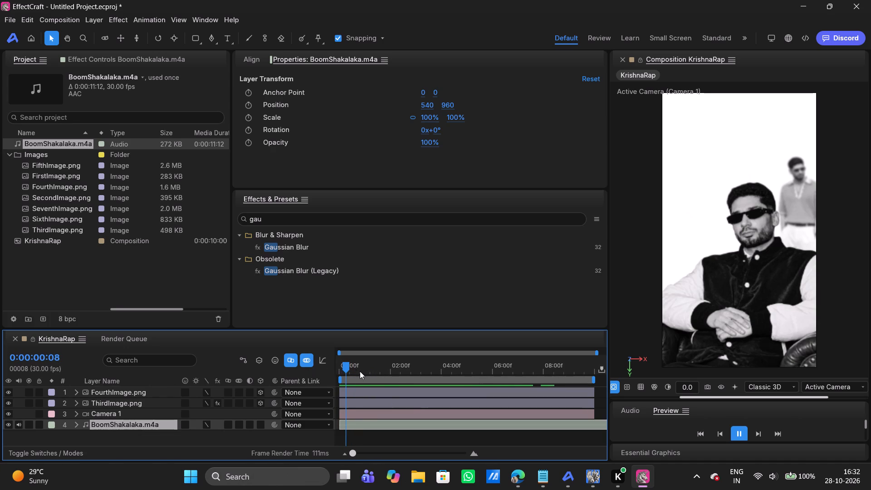
pyautogui.moveTo(367, 365); pyautogui.dragTo(347, 365)
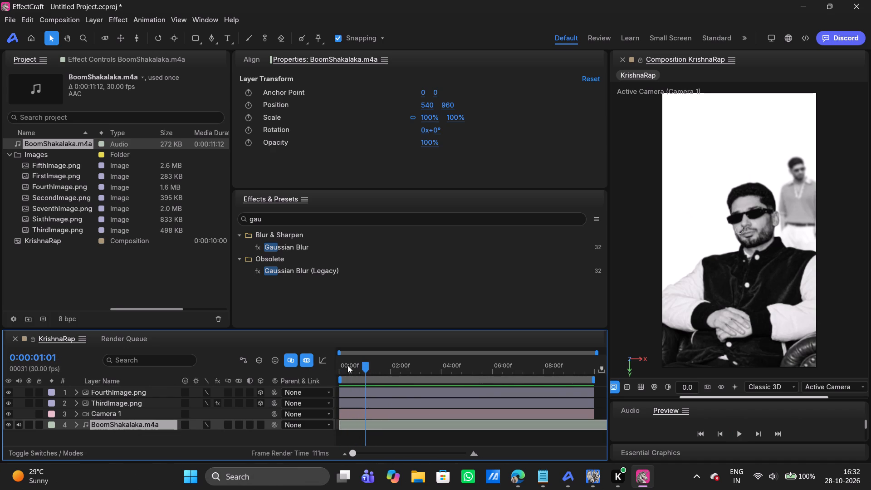
pyautogui.moveTo(347, 365); pyautogui.dragTo(317, 361)
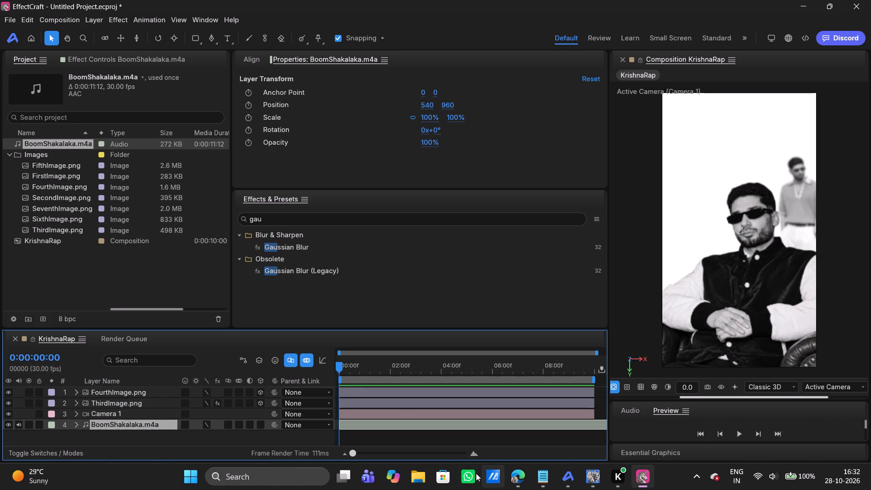
# Open BoomShakalaka from Video Editing Practice's SecondEdit folder in Media Player and listen to its opening, then return to EffectCraft.
pyautogui.click(411, 475)
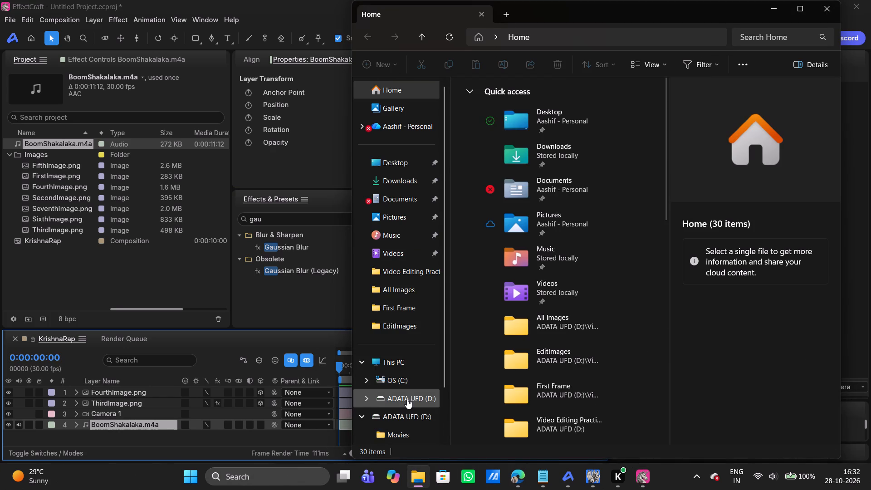
pyautogui.scroll(-3, 426, 359)
pyautogui.click(405, 355)
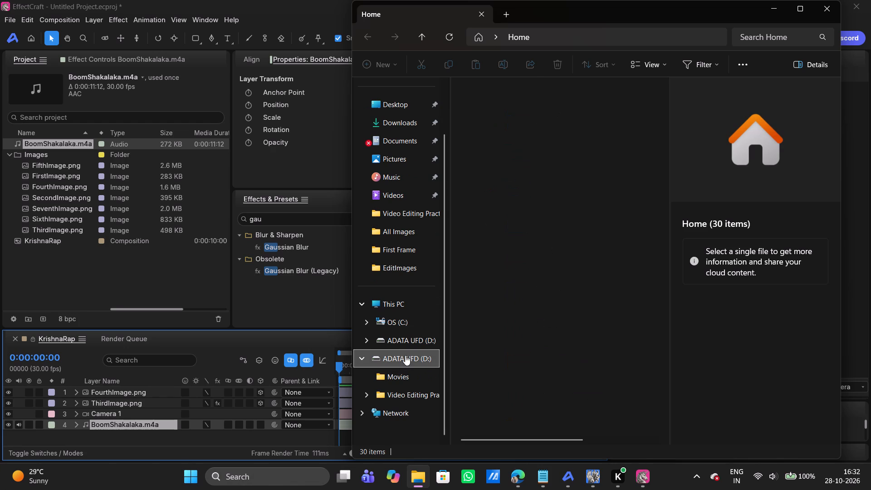
pyautogui.click(396, 394)
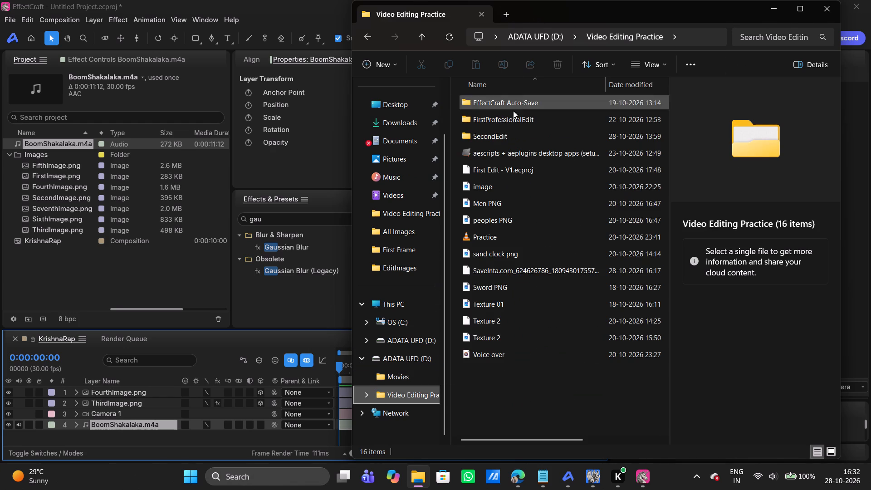
pyautogui.doubleClick(492, 133)
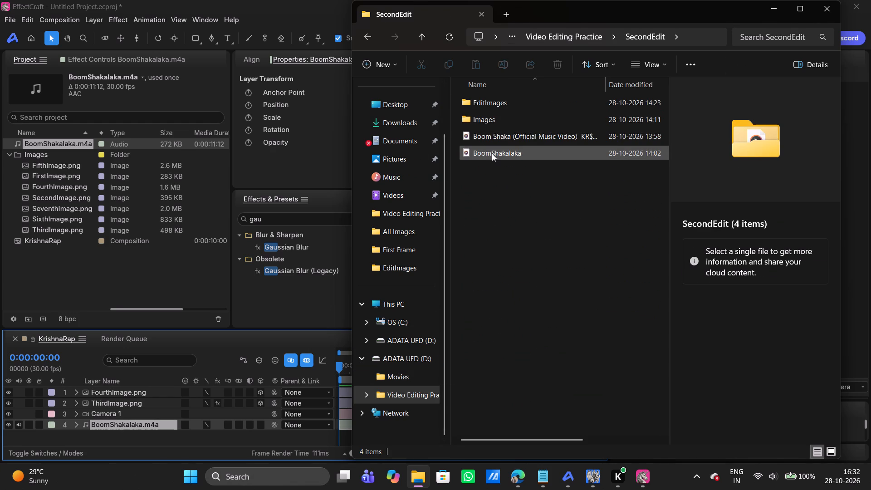
pyautogui.doubleClick(512, 152)
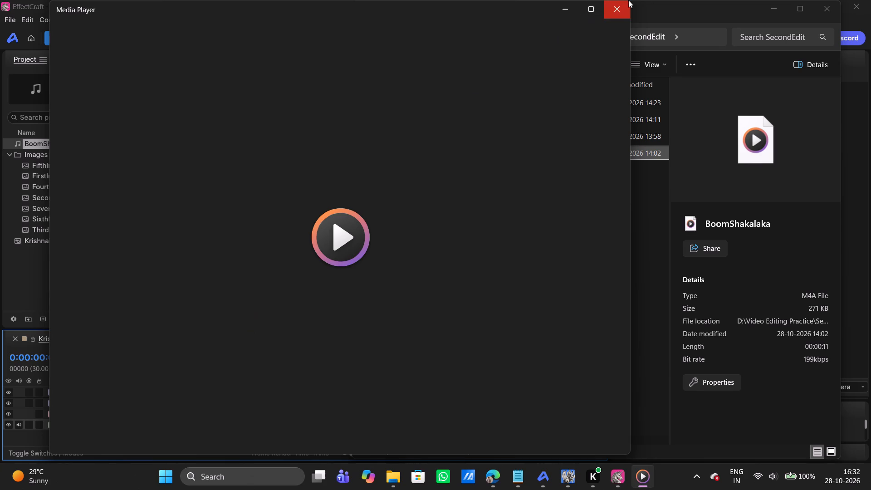
pyautogui.click(772, 5)
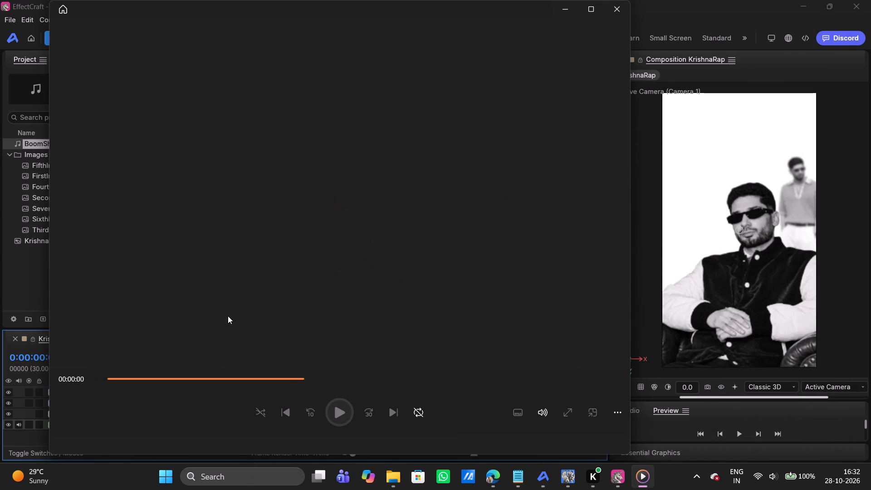
pyautogui.press('space')
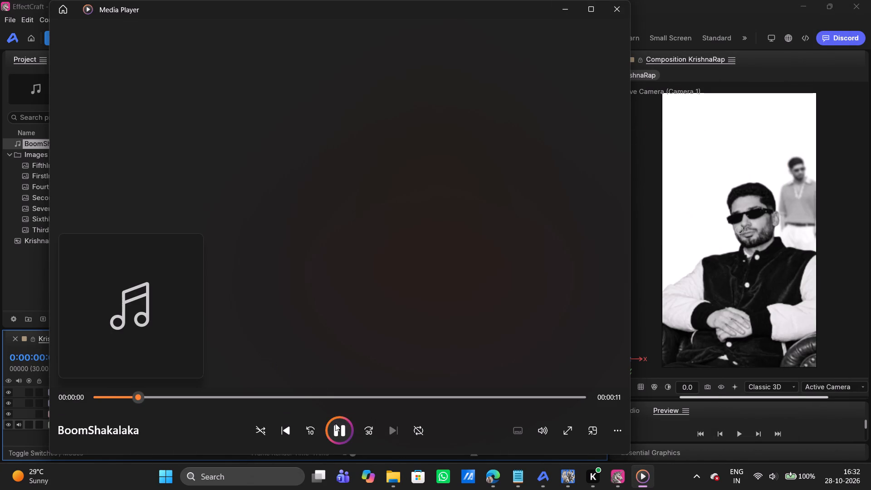
pyautogui.moveTo(140, 397); pyautogui.dragTo(43, 407)
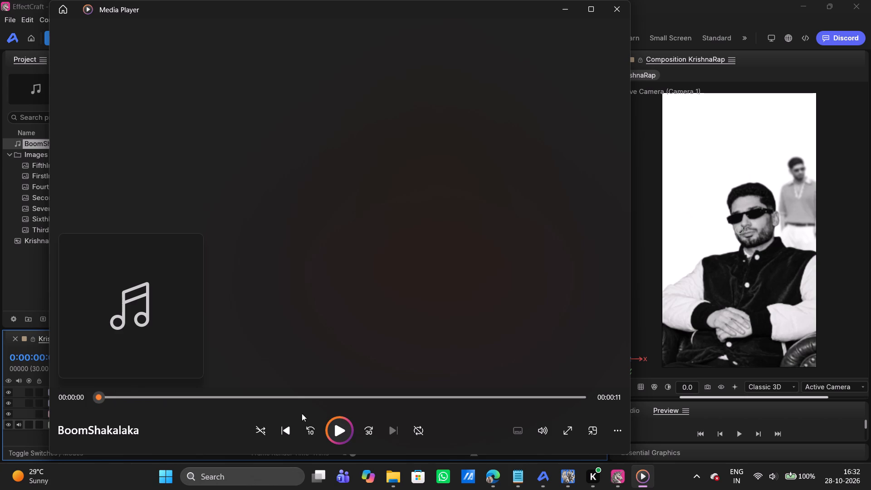
pyautogui.click(344, 427)
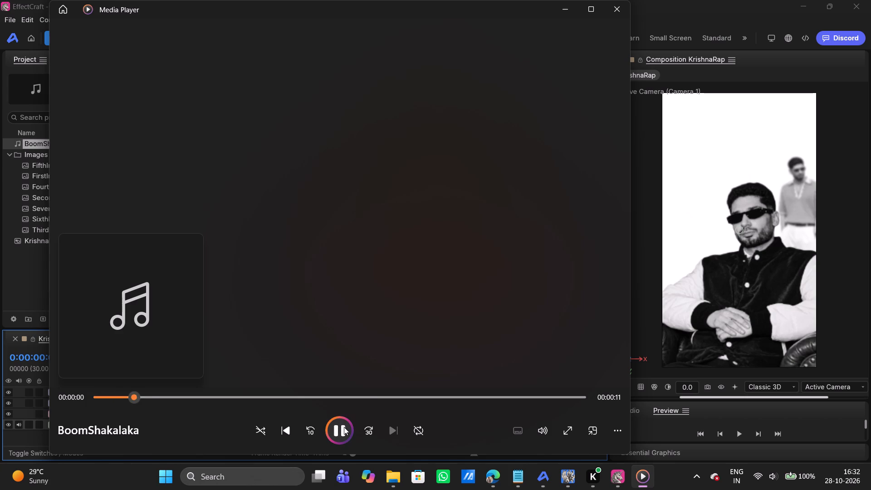
pyautogui.click(344, 427)
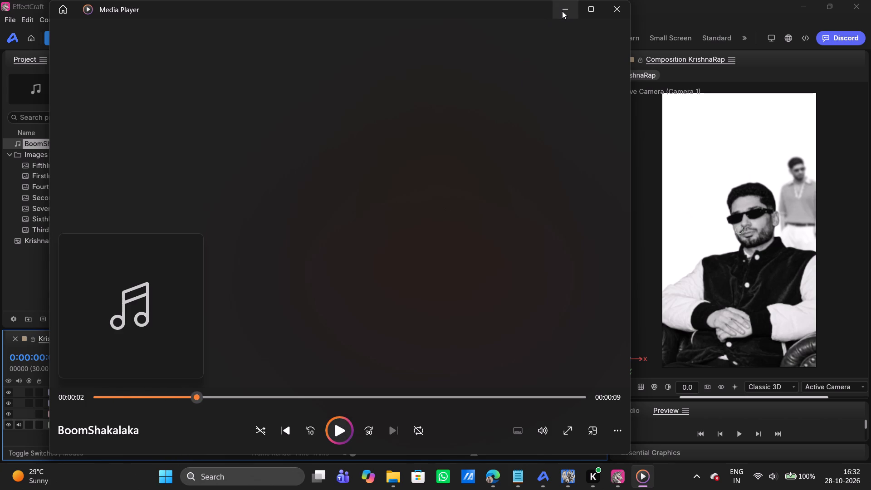
pyautogui.click(563, 10)
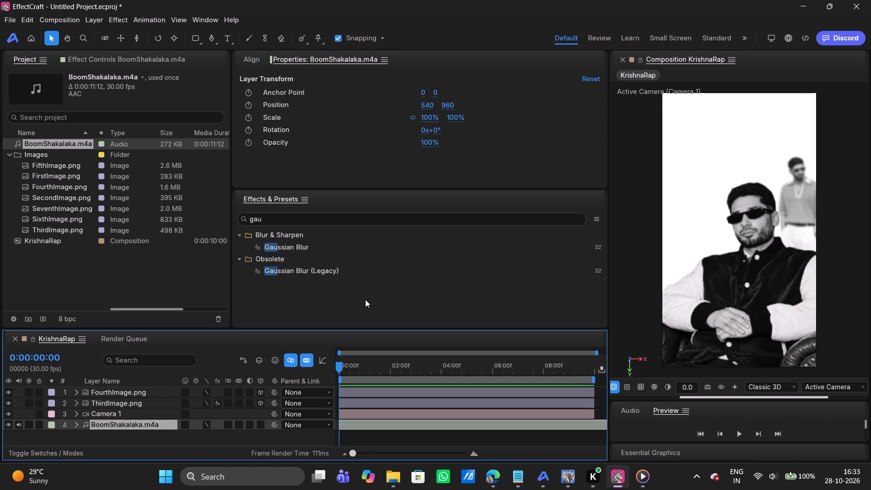
# Collapse the Images folder in the project and deselect the BoomShakalaka.m4a layer.
pyautogui.click(85, 268)
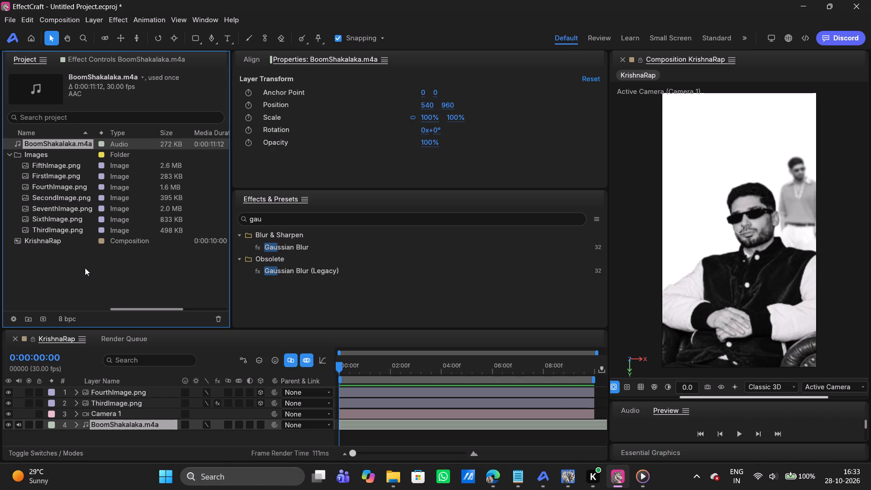
pyautogui.click(9, 154)
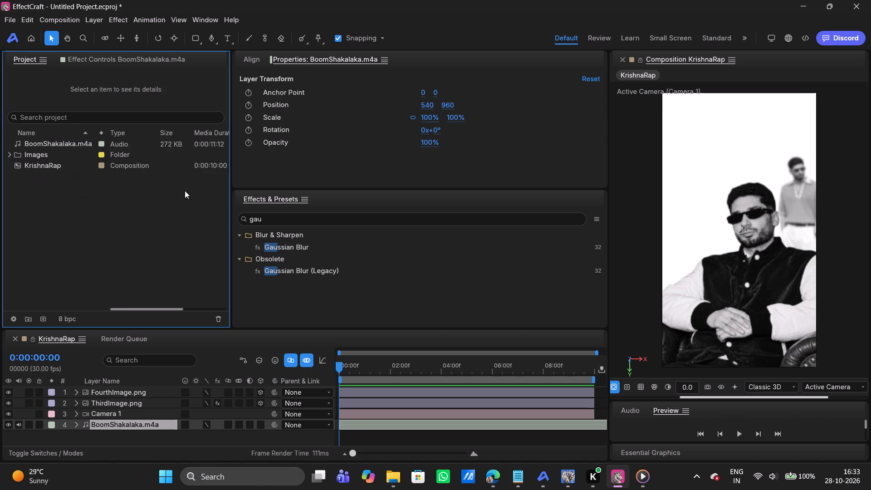
pyautogui.click(121, 233)
pyautogui.click(70, 249)
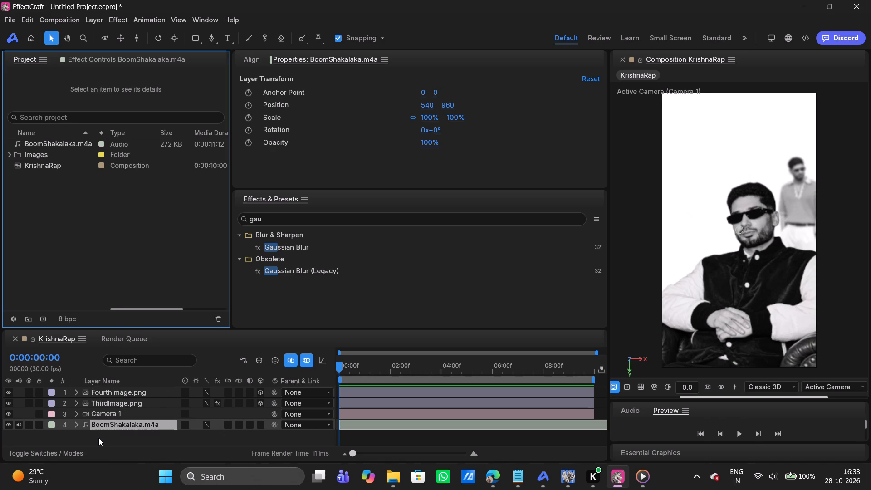
pyautogui.click(98, 438)
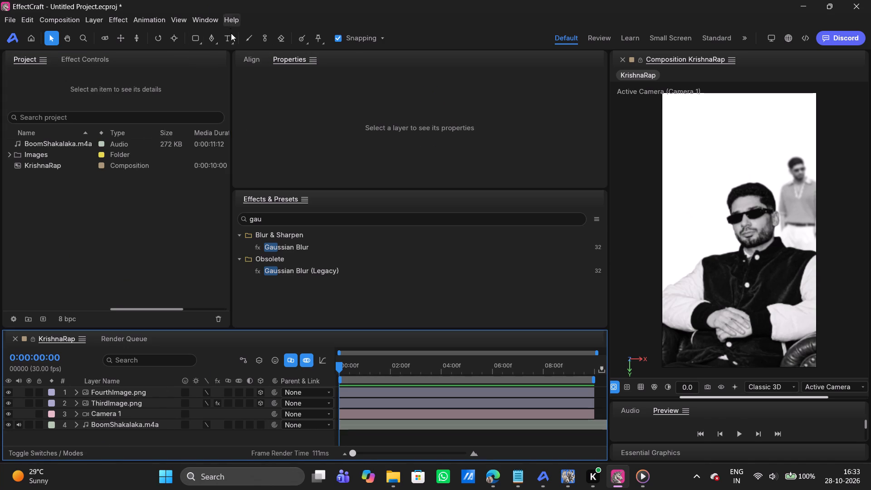